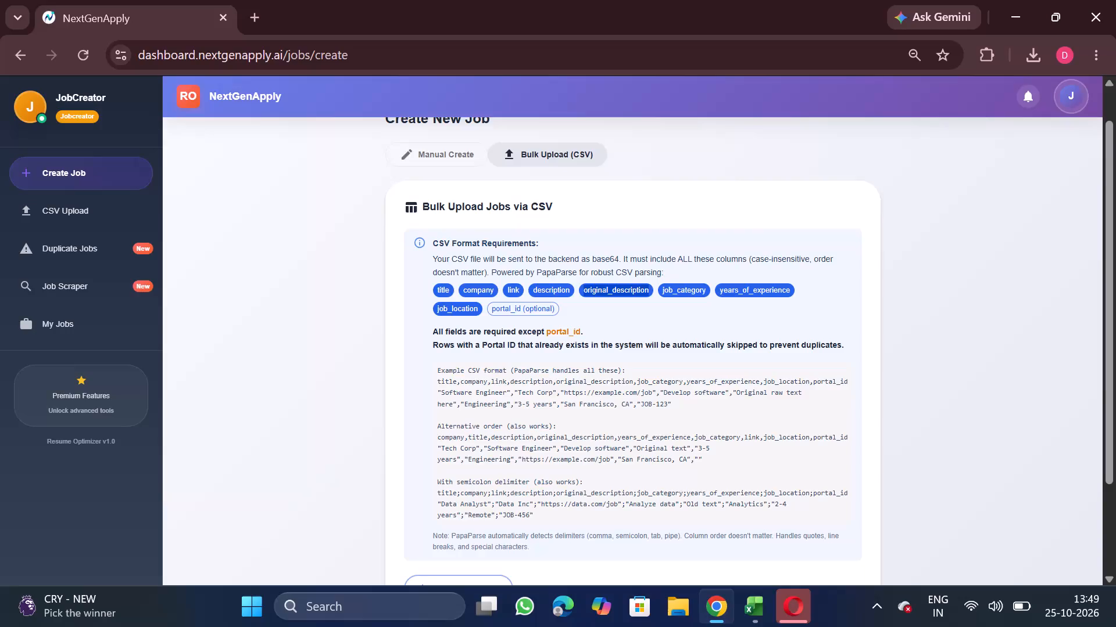
Copy the original_description column name from the CSV requirements page and enter it as the header in cell E1 in Excel.
key(ctrl+c)
click(872, 461)
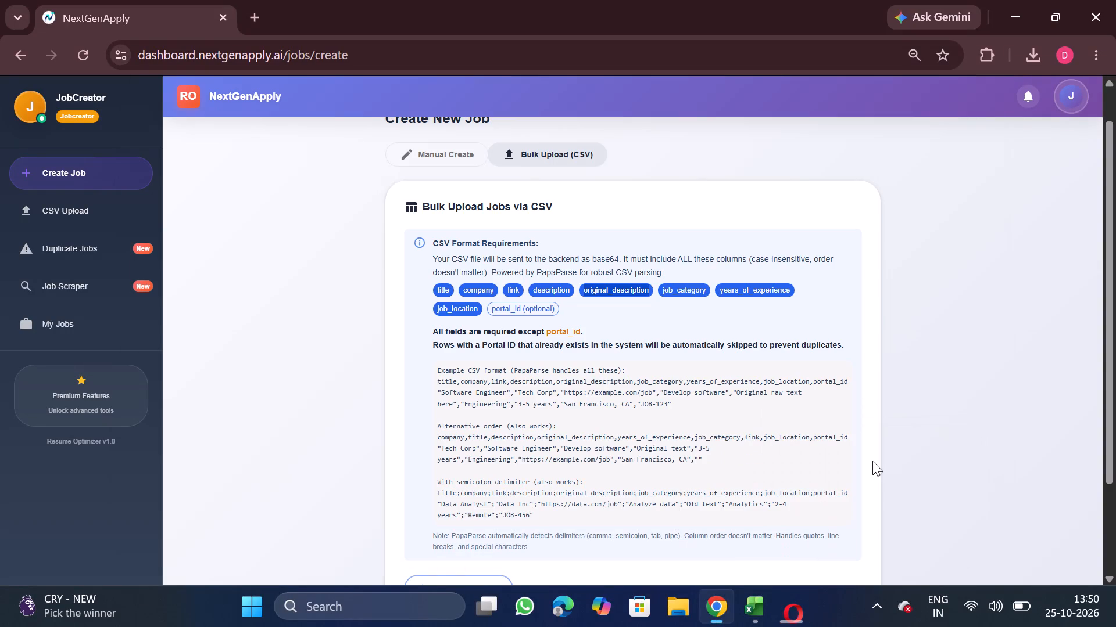
click(794, 608)
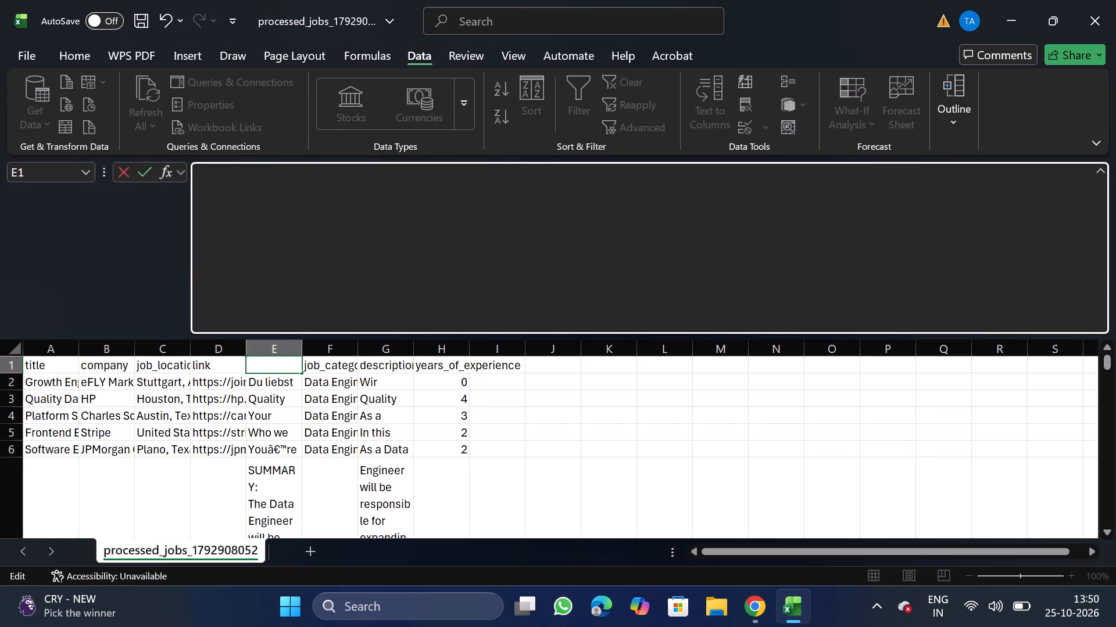
key(ctrl+v)
ctrl+click(320, 246)
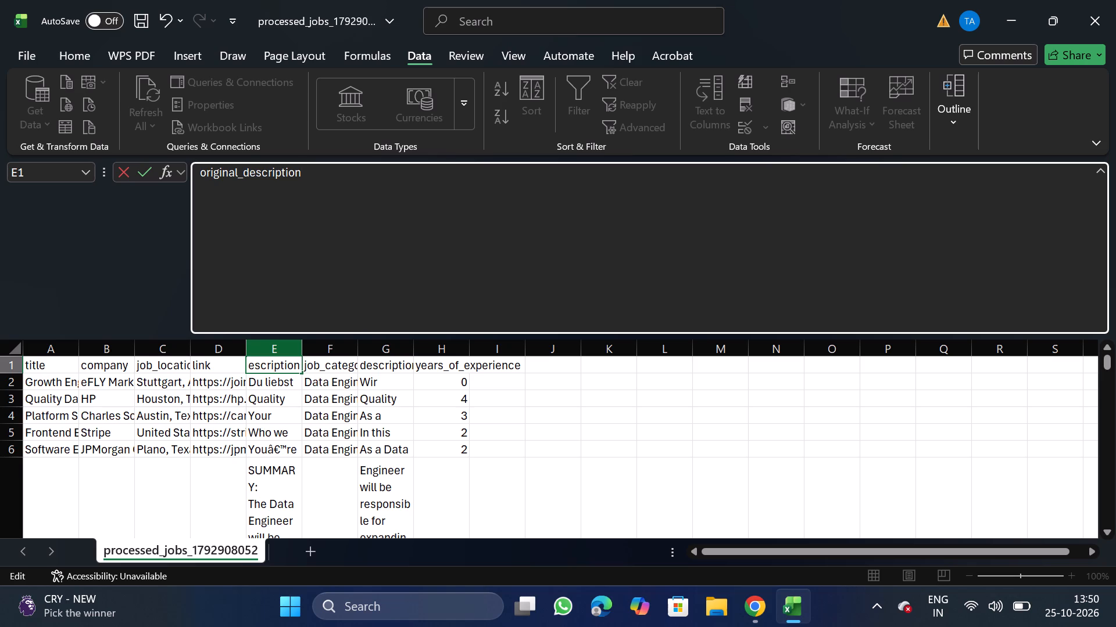
click(321, 351)
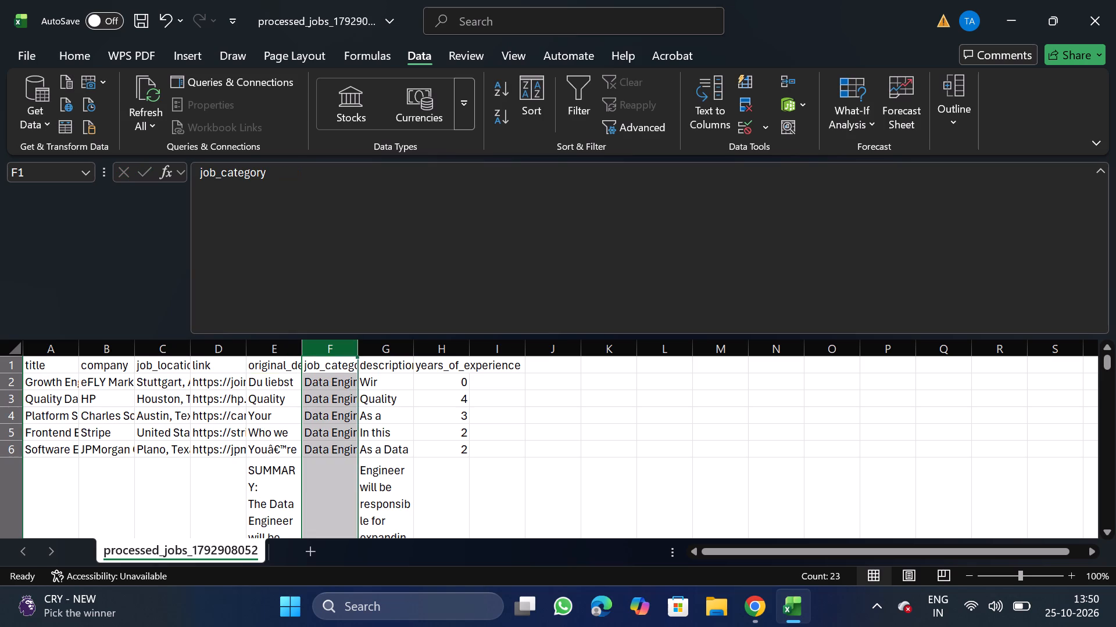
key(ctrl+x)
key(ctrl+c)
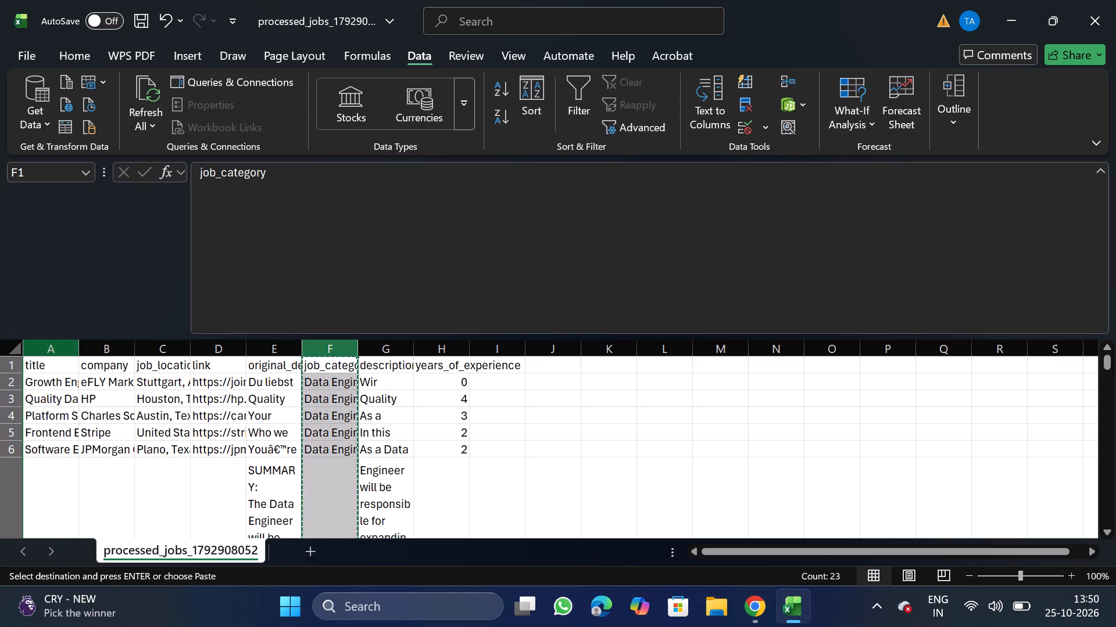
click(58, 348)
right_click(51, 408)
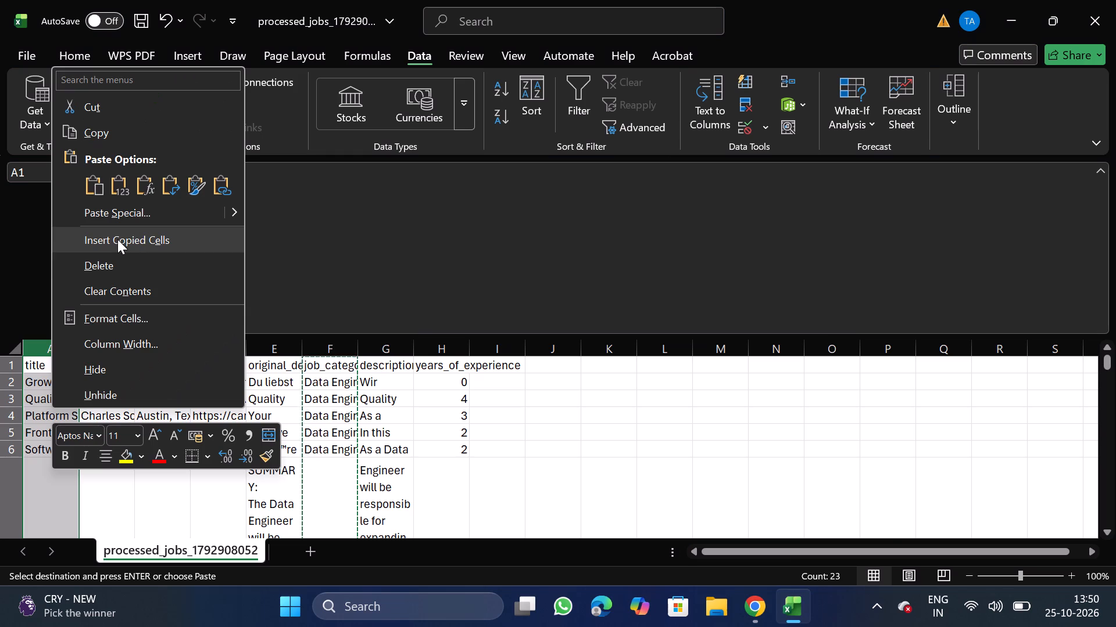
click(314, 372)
Move the job_category column to the front of the sheet, before the title column.
click(328, 347)
key(ctrl+x)
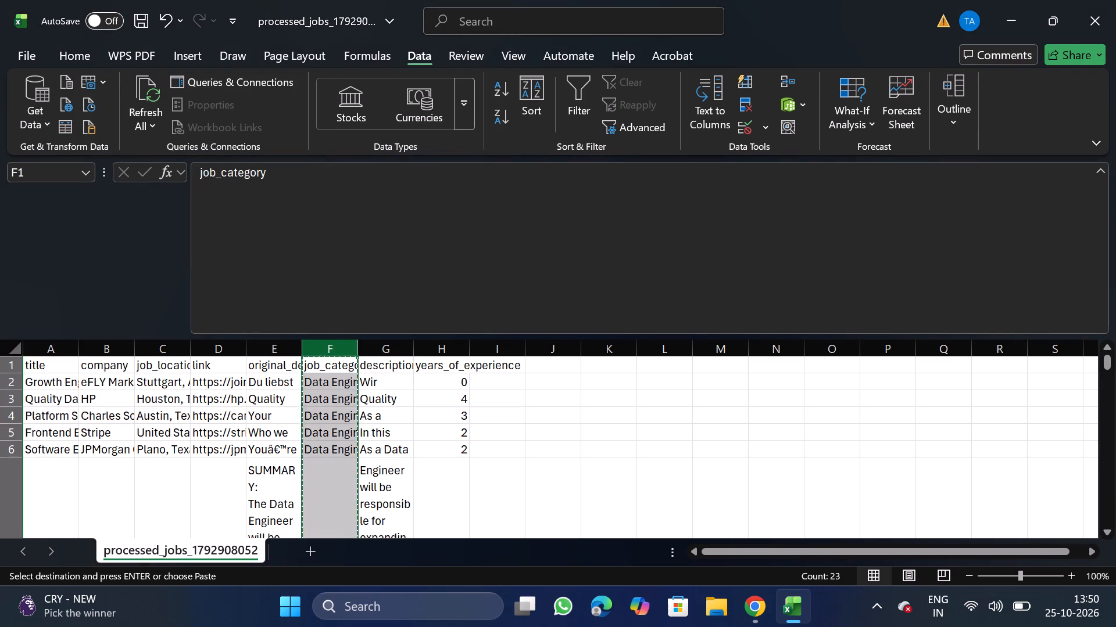
click(50, 348)
right_click(34, 400)
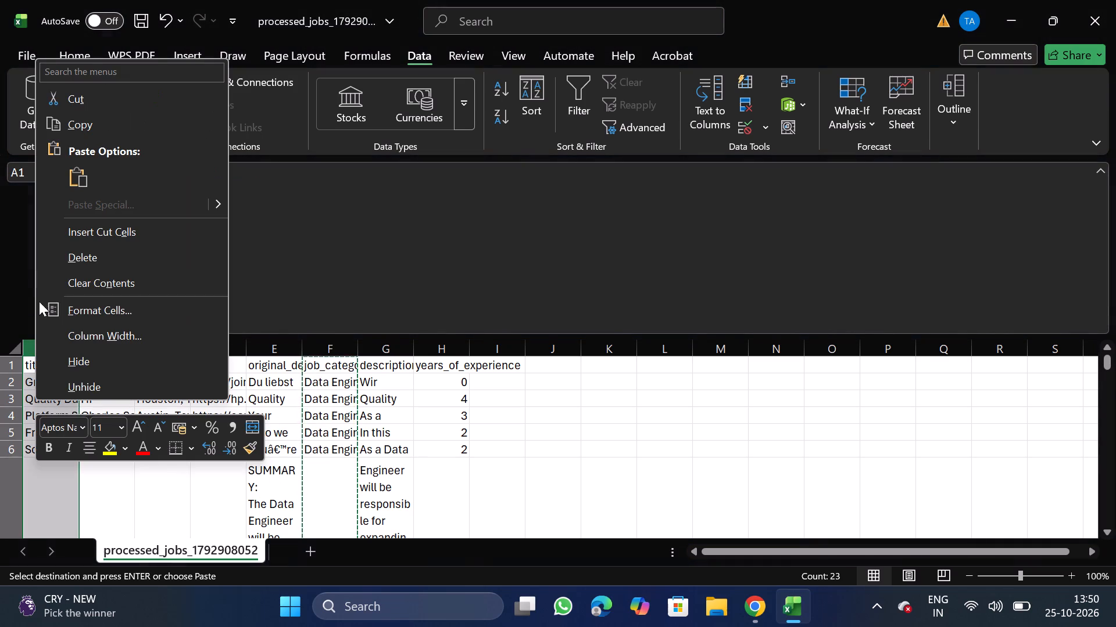
click(118, 238)
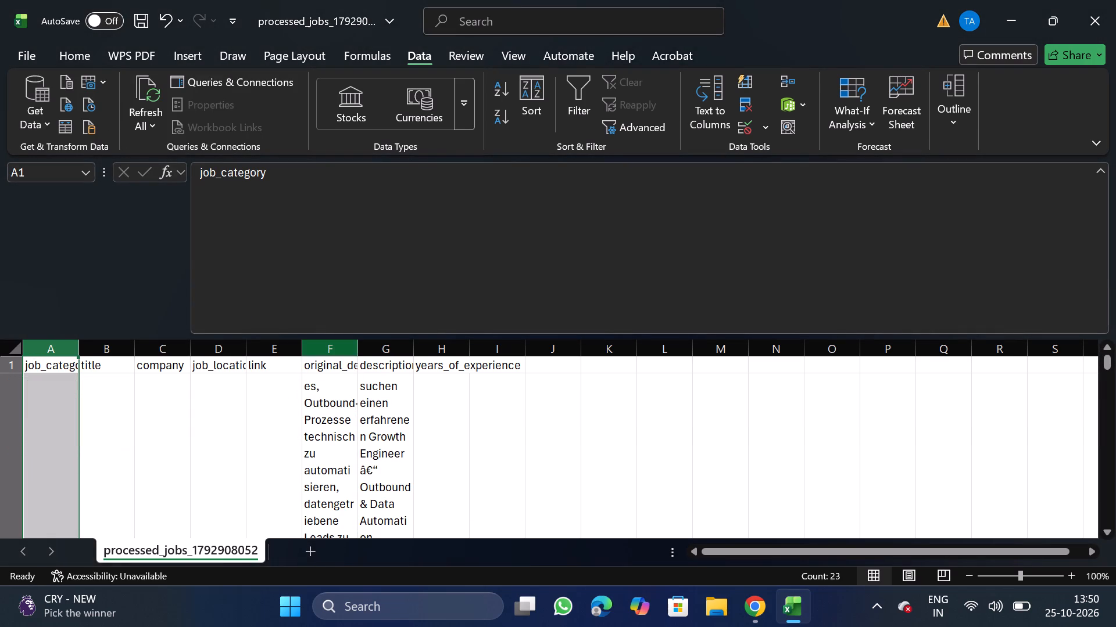
Turn off text wrapping for the original_description and description columns.
click(342, 354)
key(shift+Right)
click(72, 51)
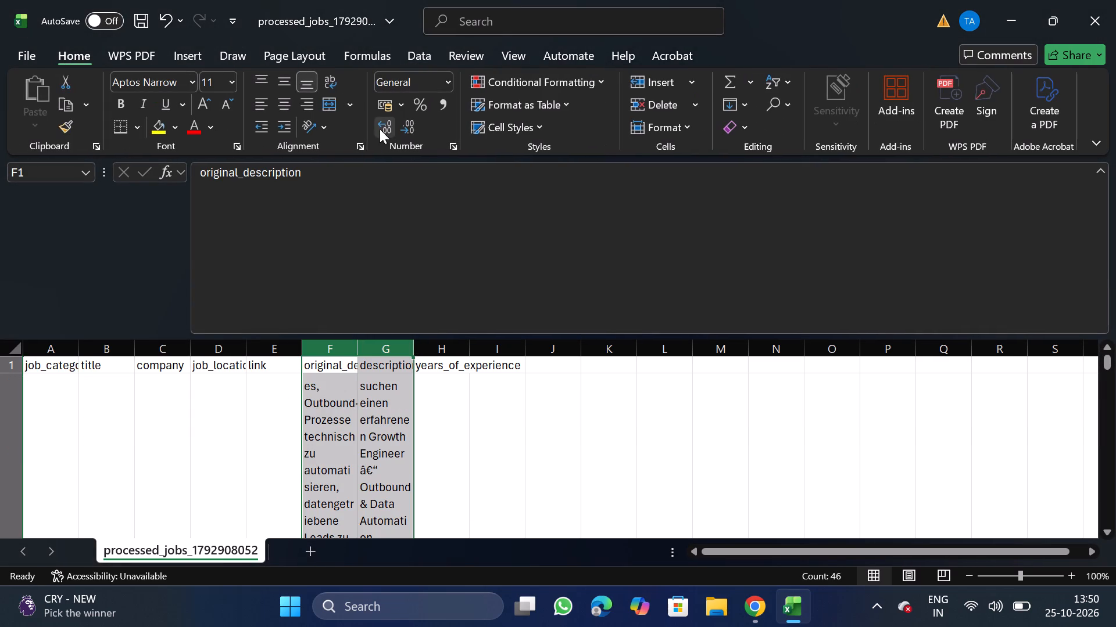
click(357, 148)
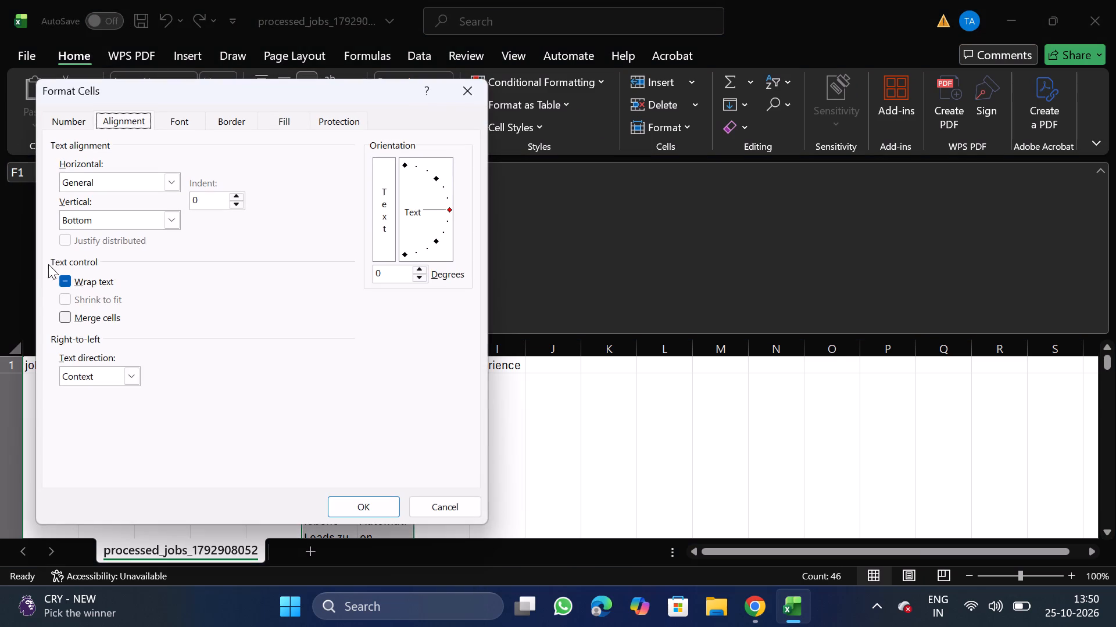
double_click(96, 285)
click(375, 506)
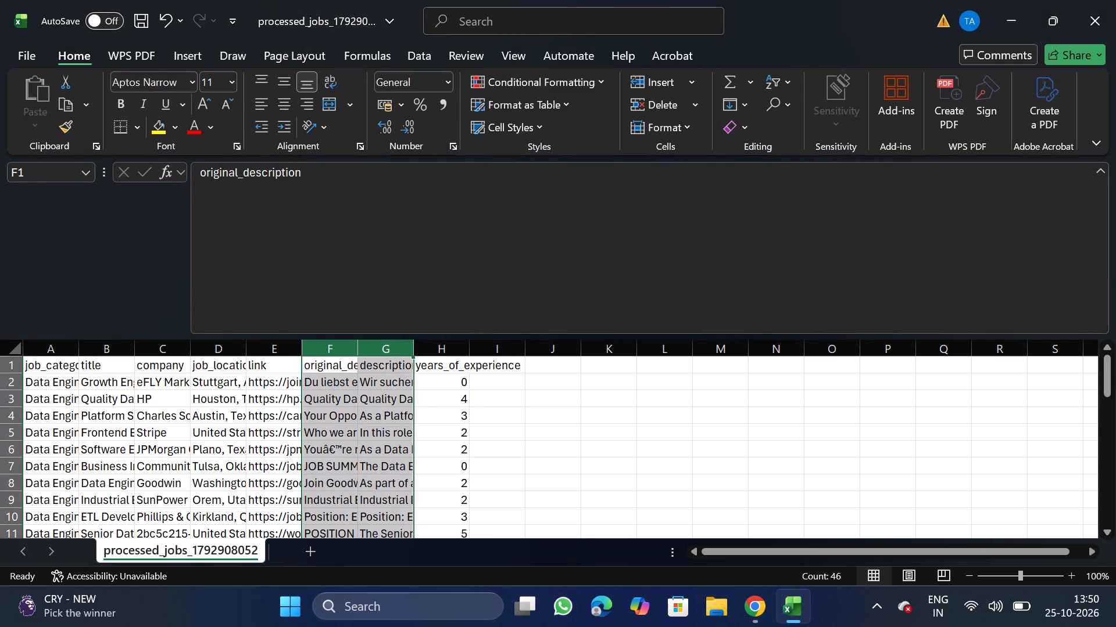
Move the link column to the end of the data, after years_of_experience.
click(274, 355)
key(ctrl+x)
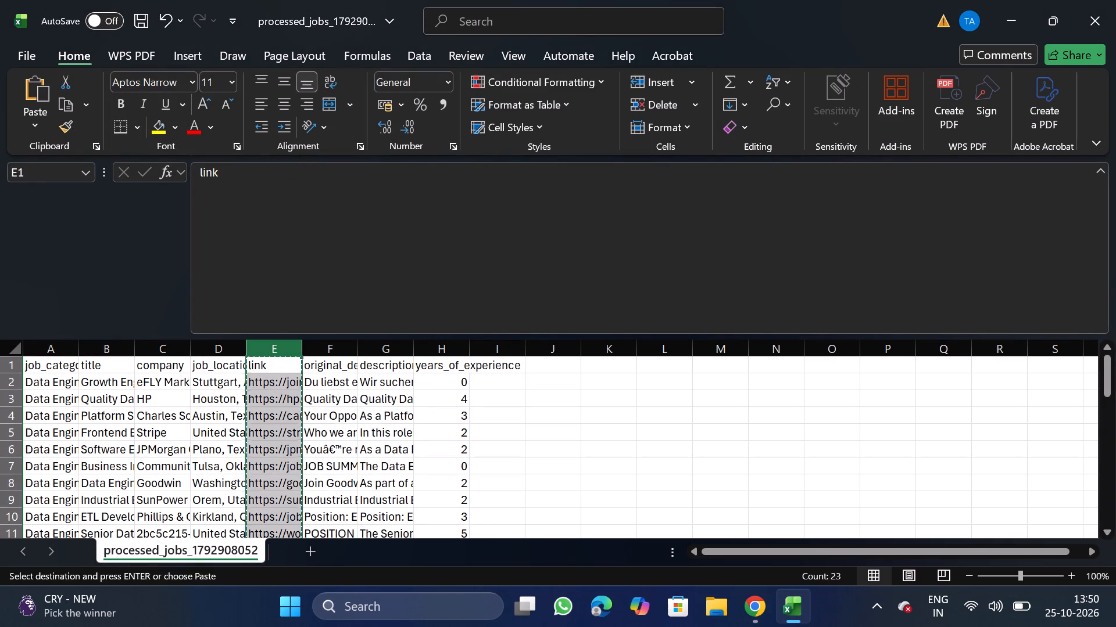
click(508, 348)
right_click(506, 409)
click(561, 240)
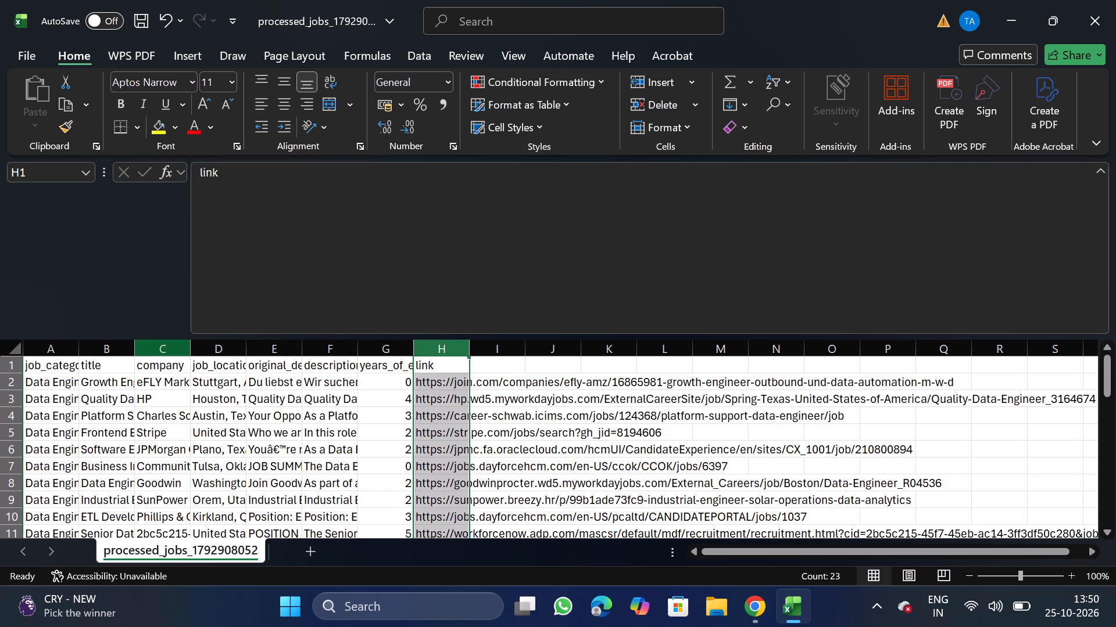
Move the years_of_experience column so it sits directly before original_description.
click(167, 352)
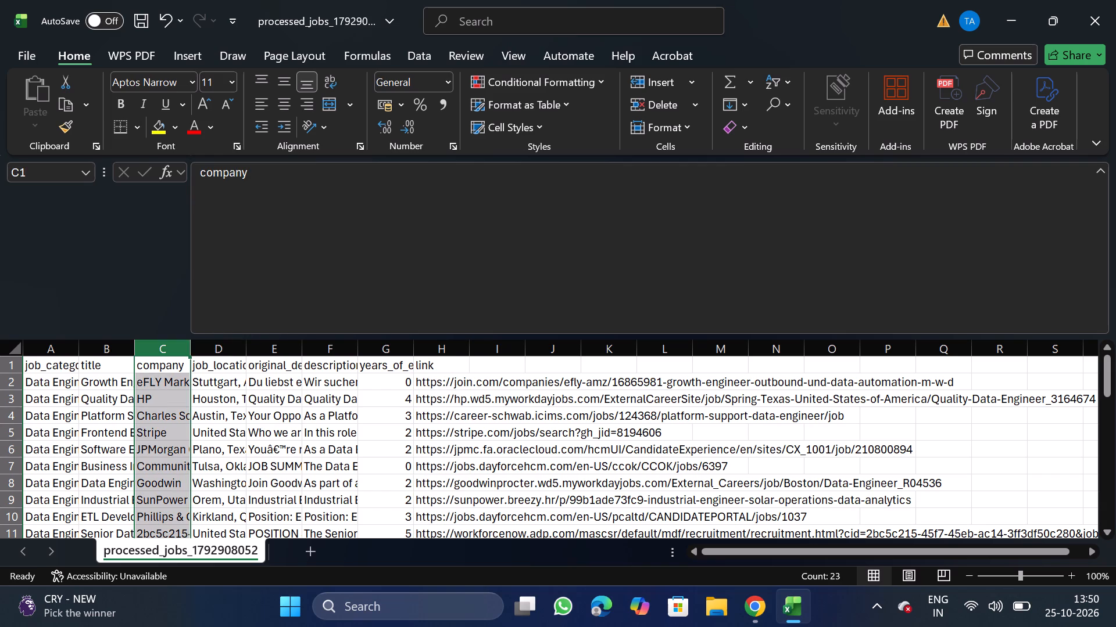
click(387, 344)
key(ctrl+x)
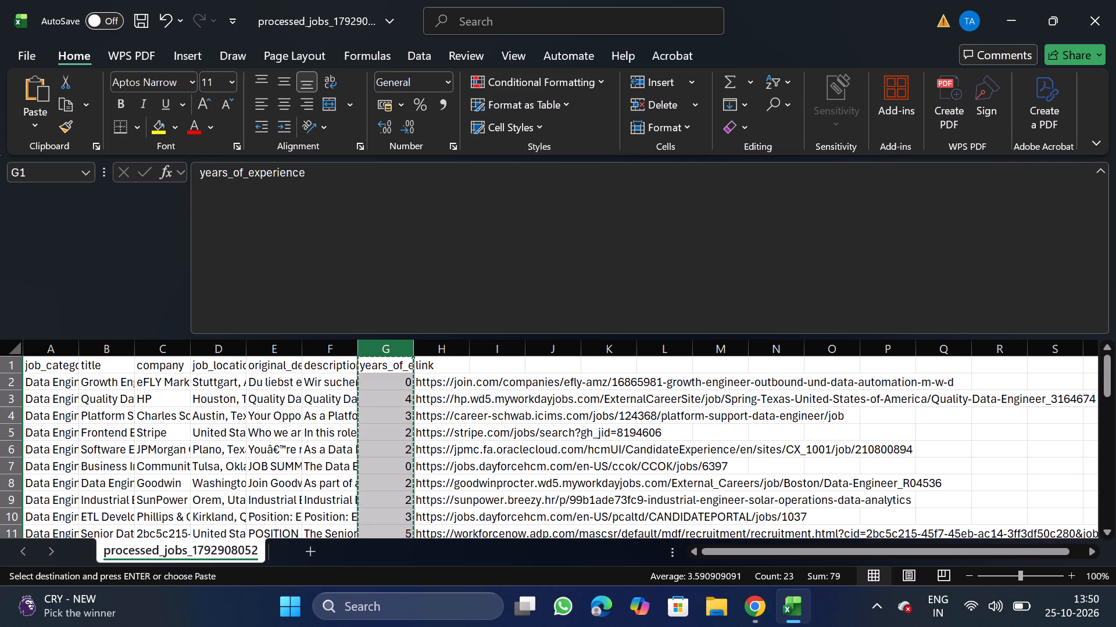
click(268, 354)
right_click(270, 415)
click(332, 241)
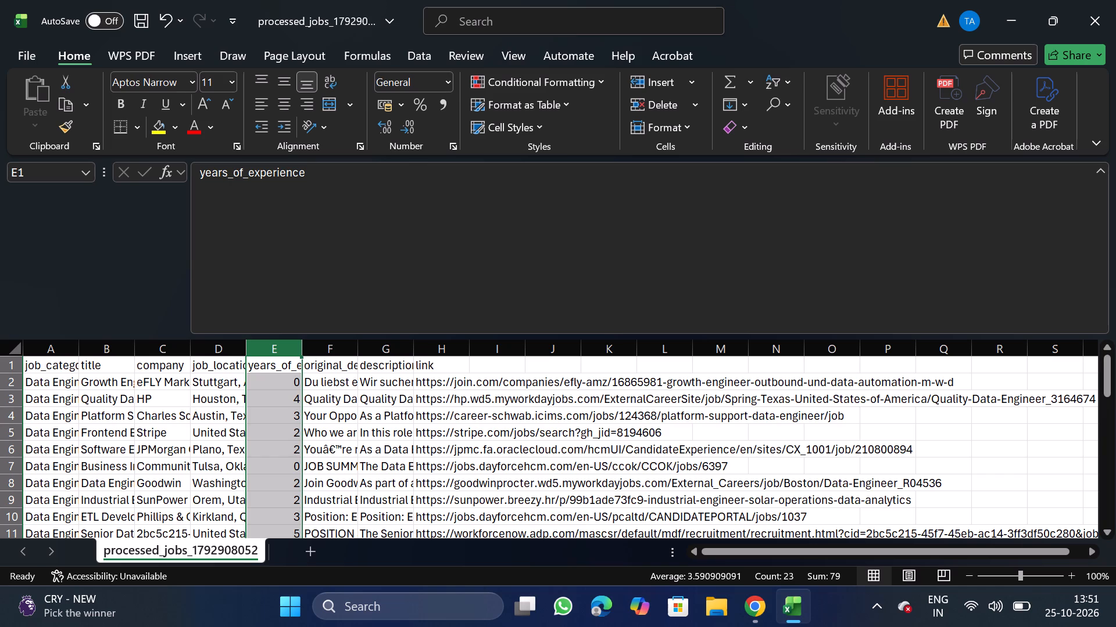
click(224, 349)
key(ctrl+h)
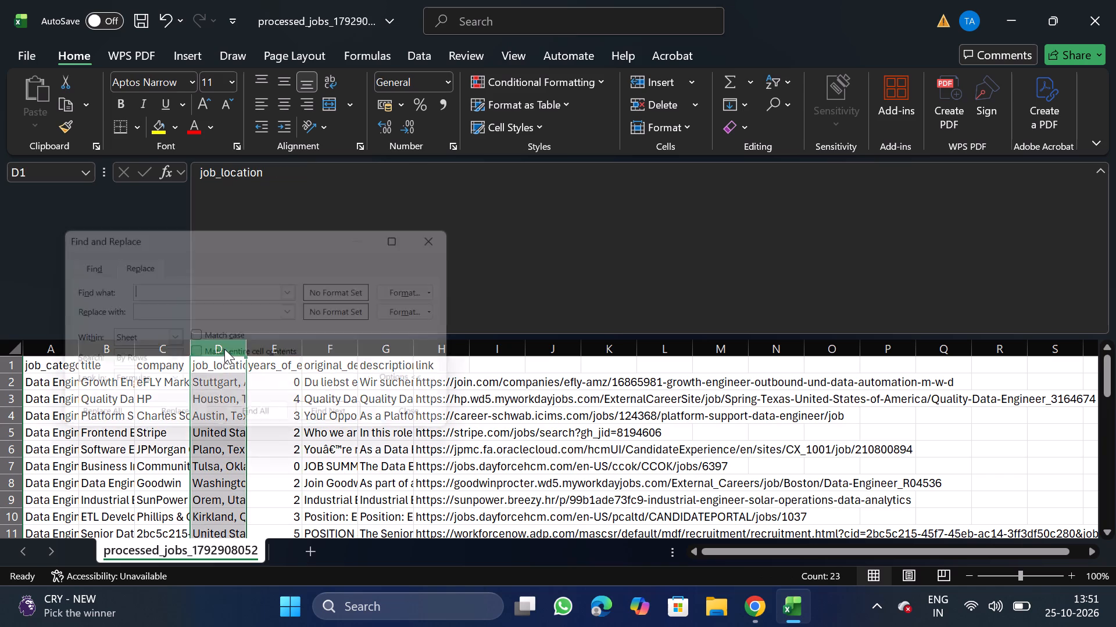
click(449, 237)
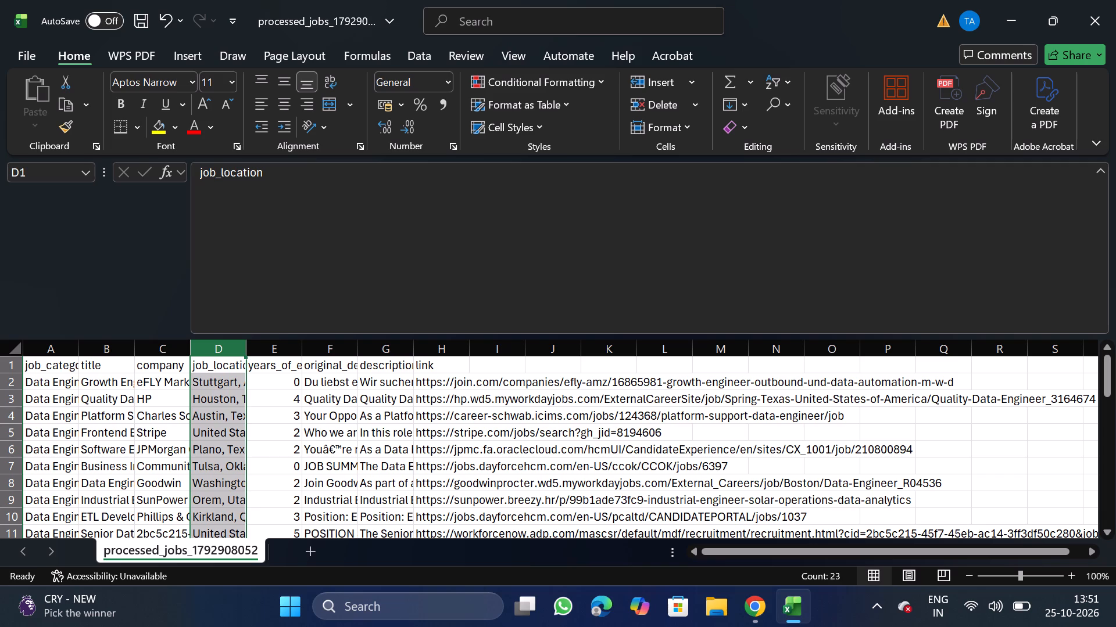
Add a filter to the title column.
click(101, 355)
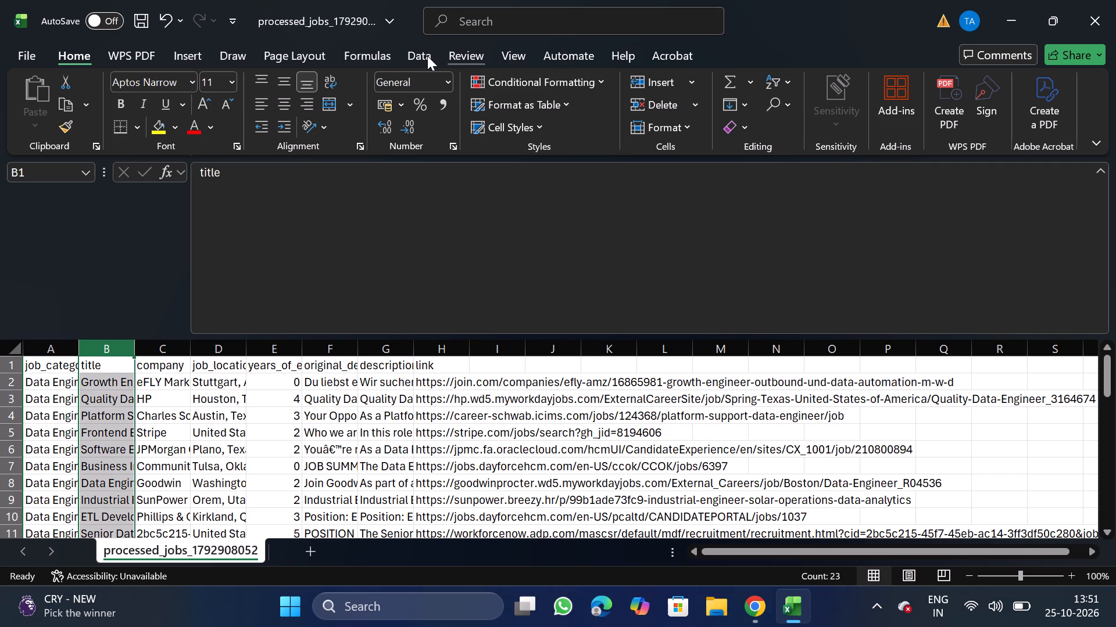
click(427, 56)
click(584, 108)
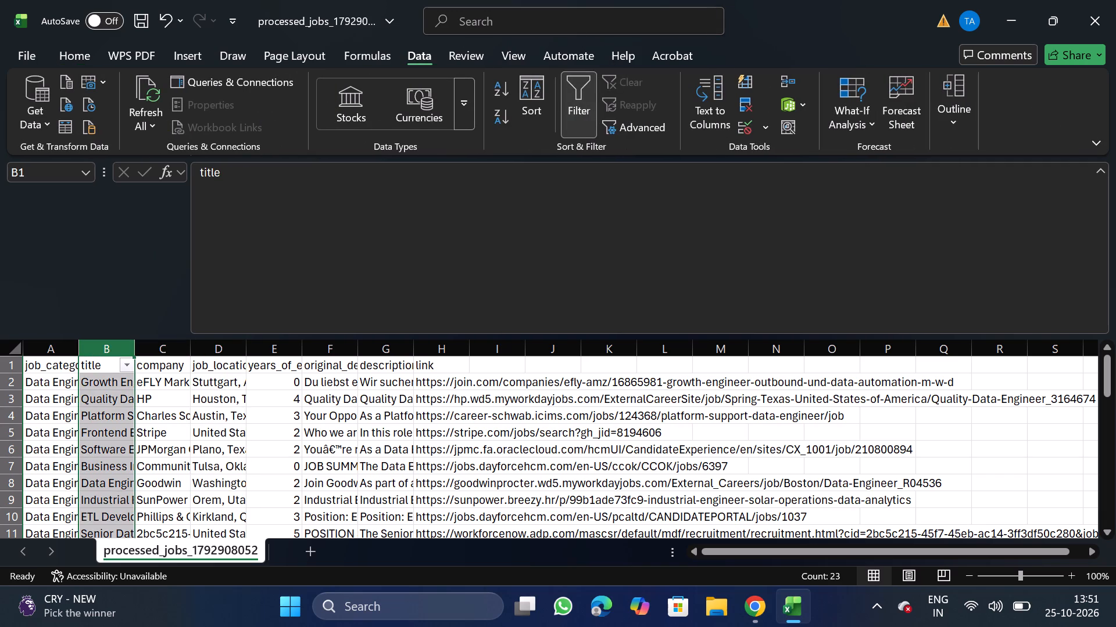
Filter titles to Civil Engineer / Senior Civil Engineer, Data Solutions Engineer, Electrical Engineer, ETL Developer and blanks only.
click(134, 366)
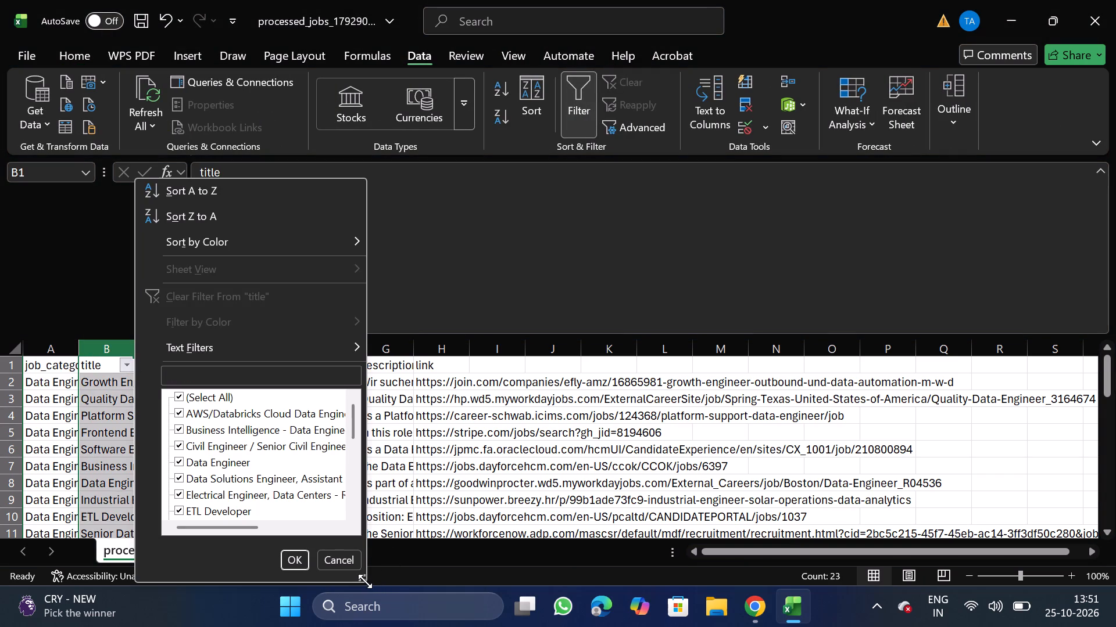
double_click(363, 581)
drag(363, 581, 799, 624)
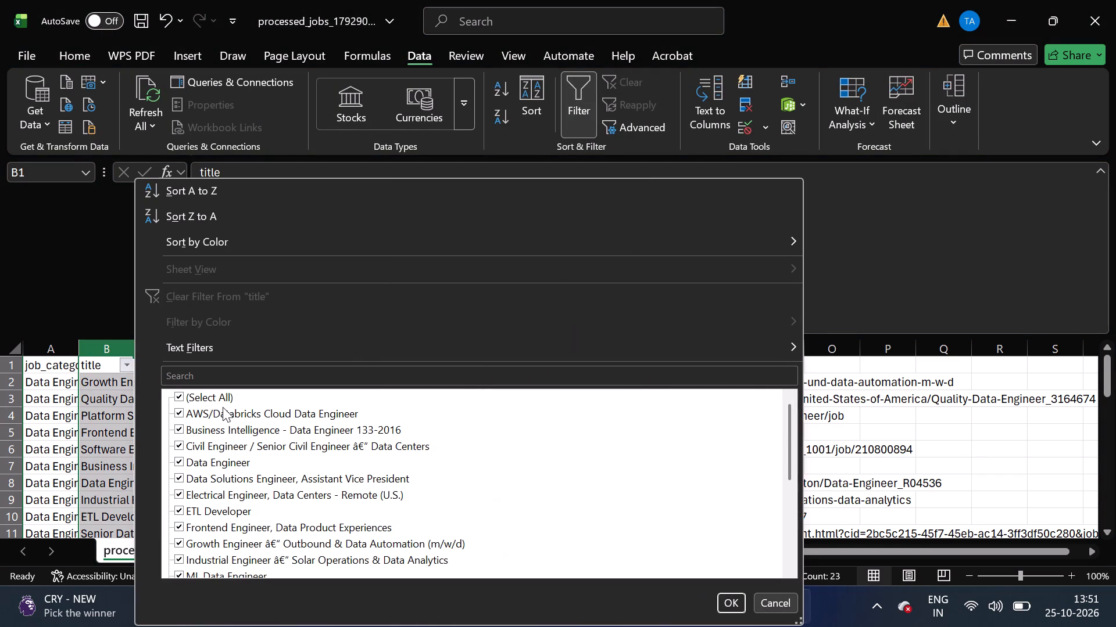
click(196, 393)
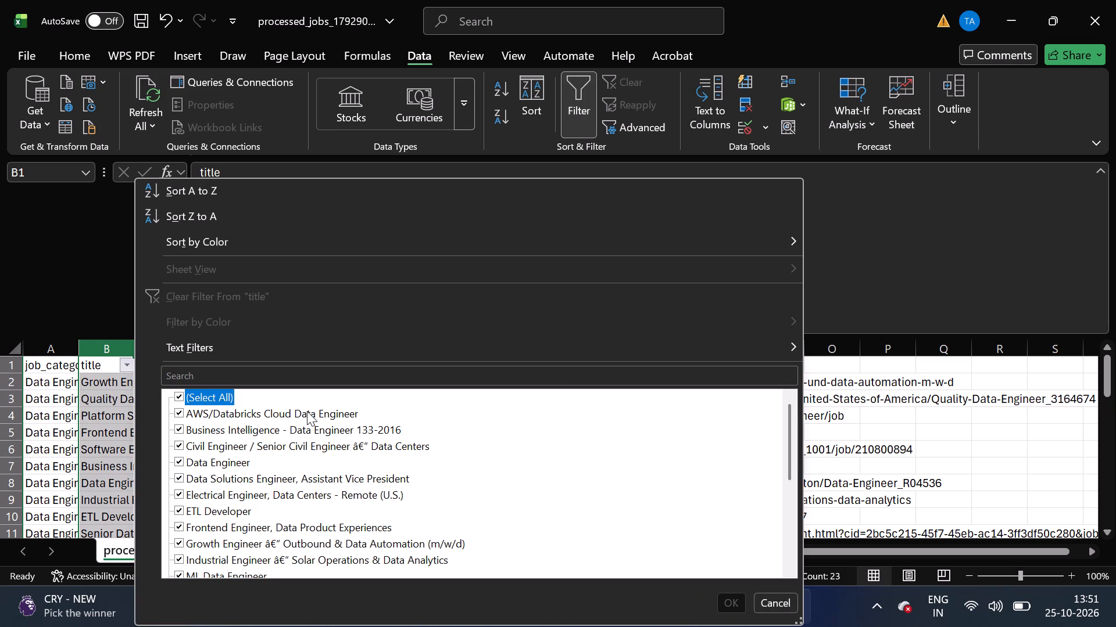
click(277, 444)
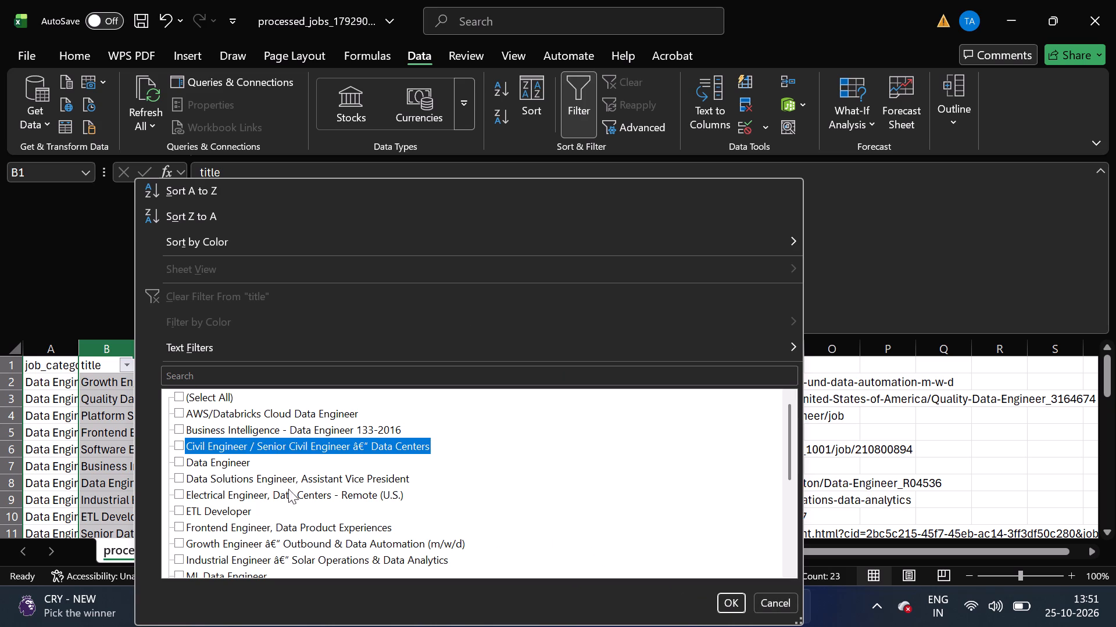
click(319, 484)
click(319, 497)
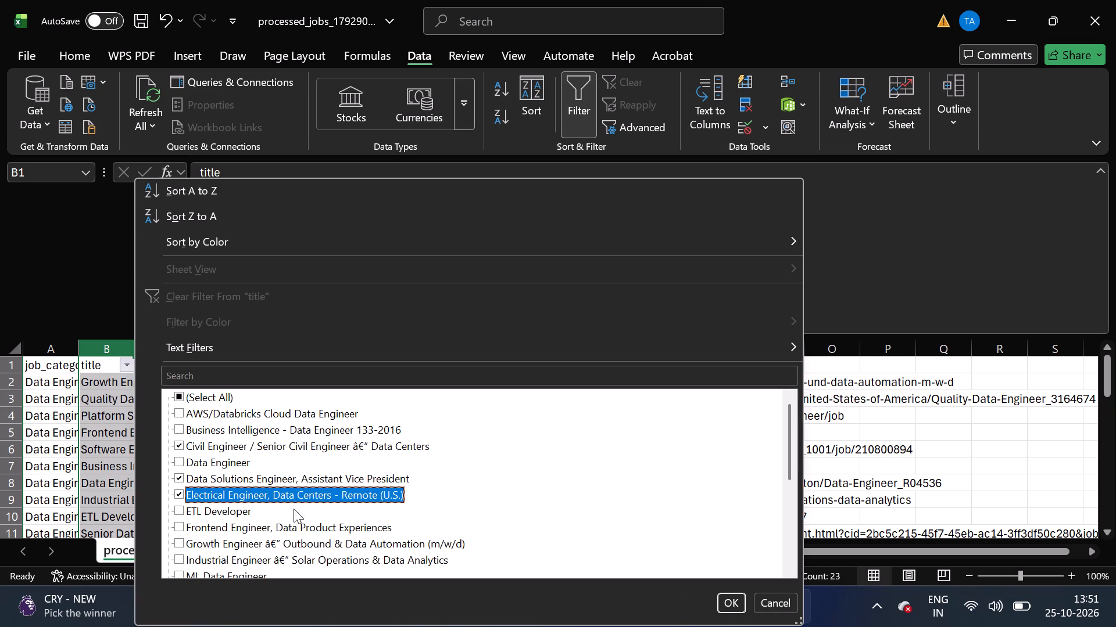
click(231, 514)
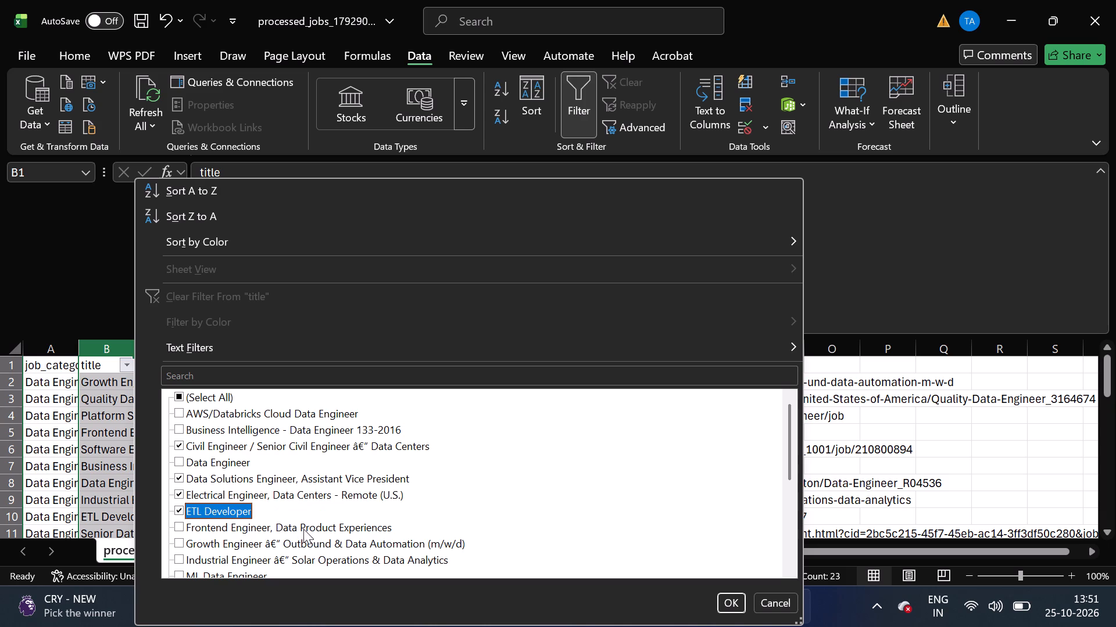
scroll(300, 546, down, 1)
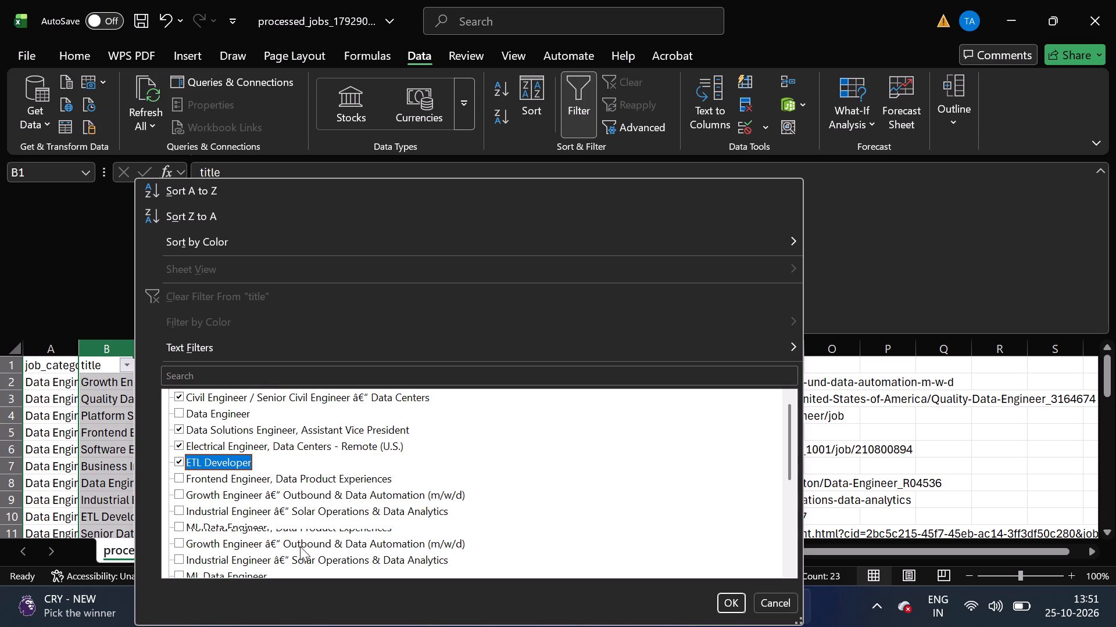
scroll(300, 546, down, 1)
scroll(253, 562, down, 1)
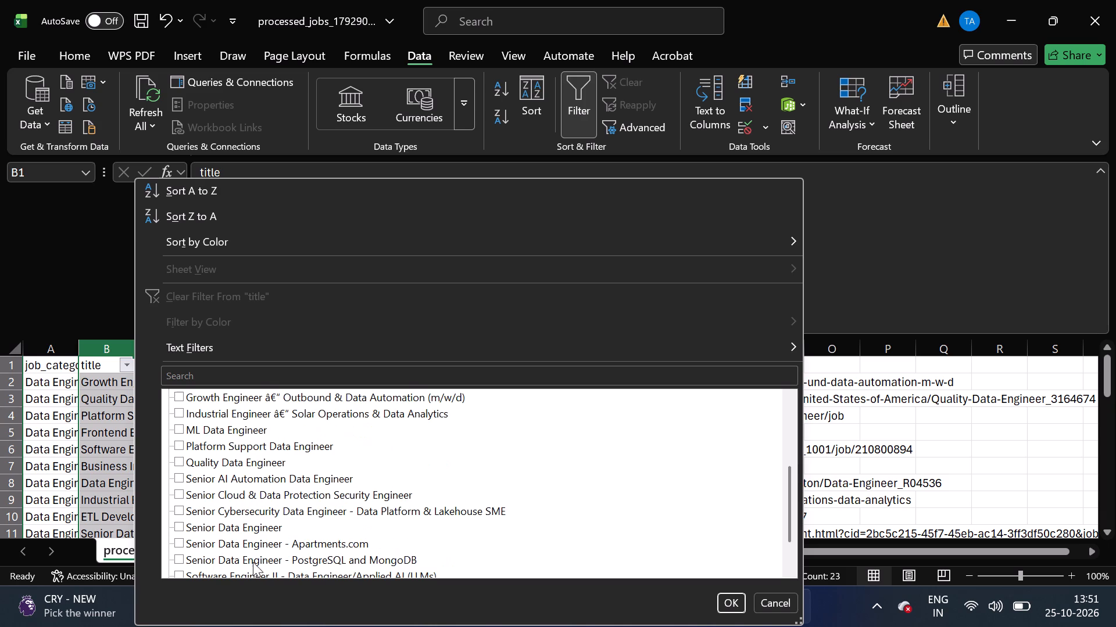
scroll(253, 562, down, 2)
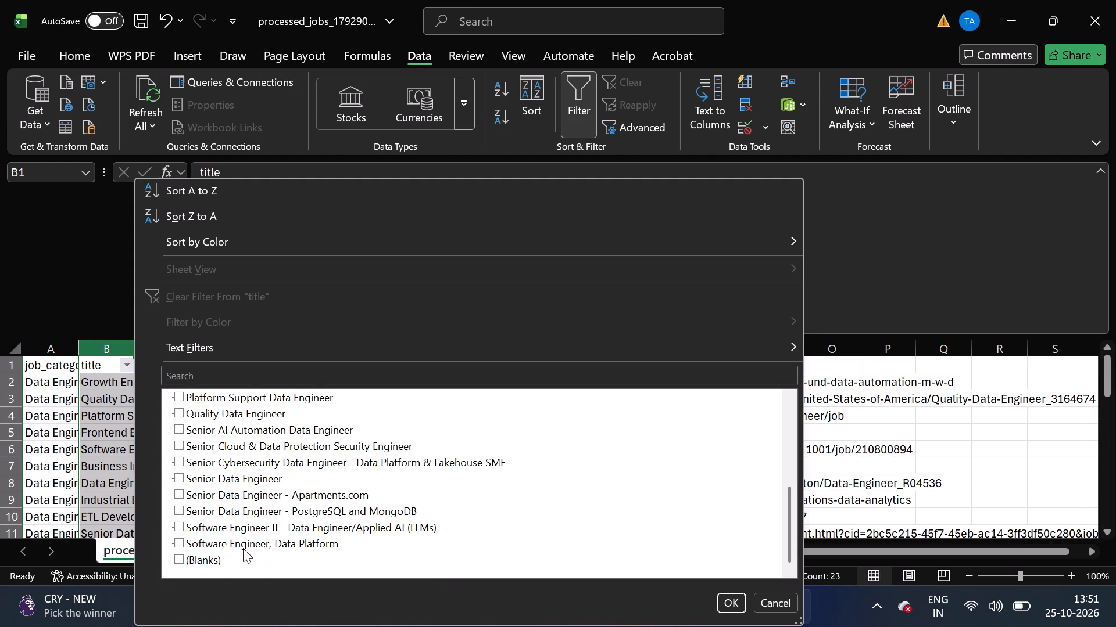
click(202, 564)
click(725, 607)
Delete all the job rows shown by the title filter, keeping the header, and remove the filter.
click(0, 383)
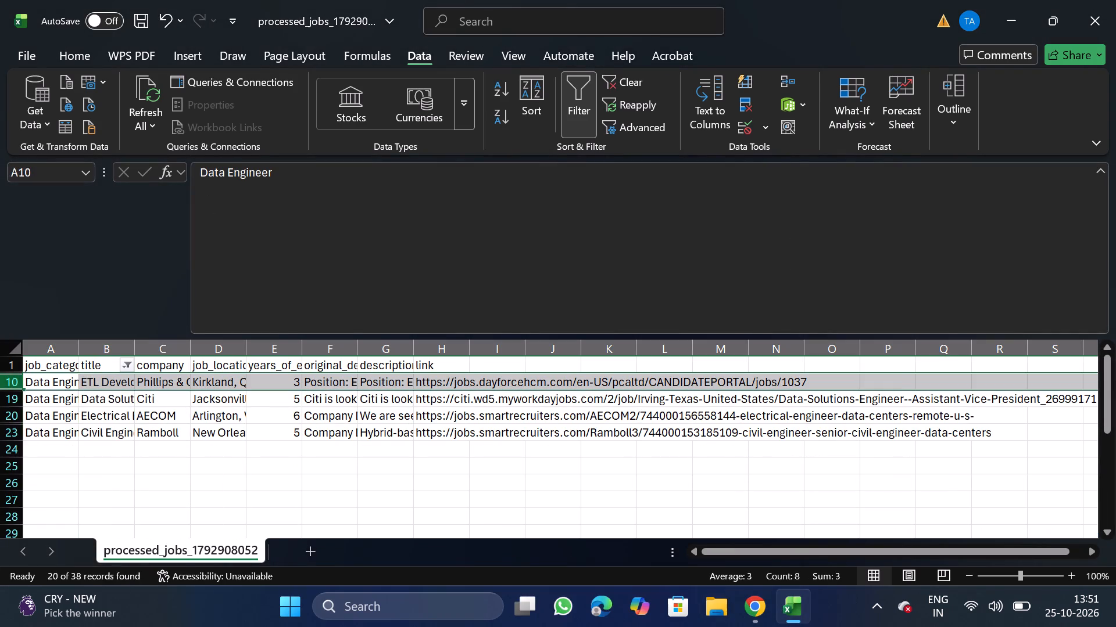
key(ctrl+shift+Down)
right_click(110, 418)
click(187, 274)
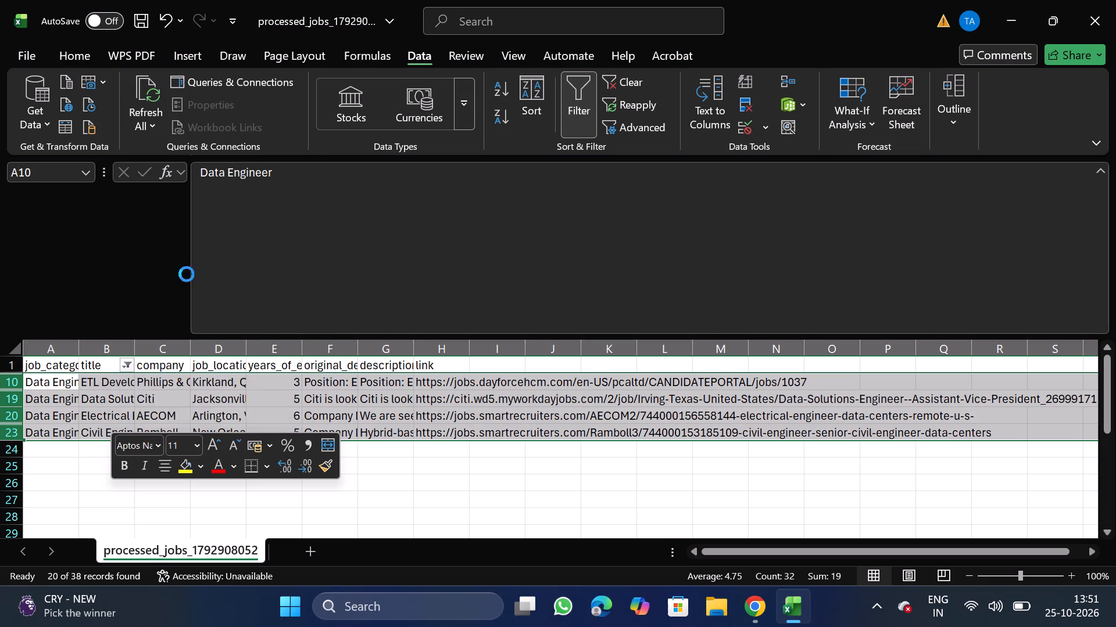
click(578, 100)
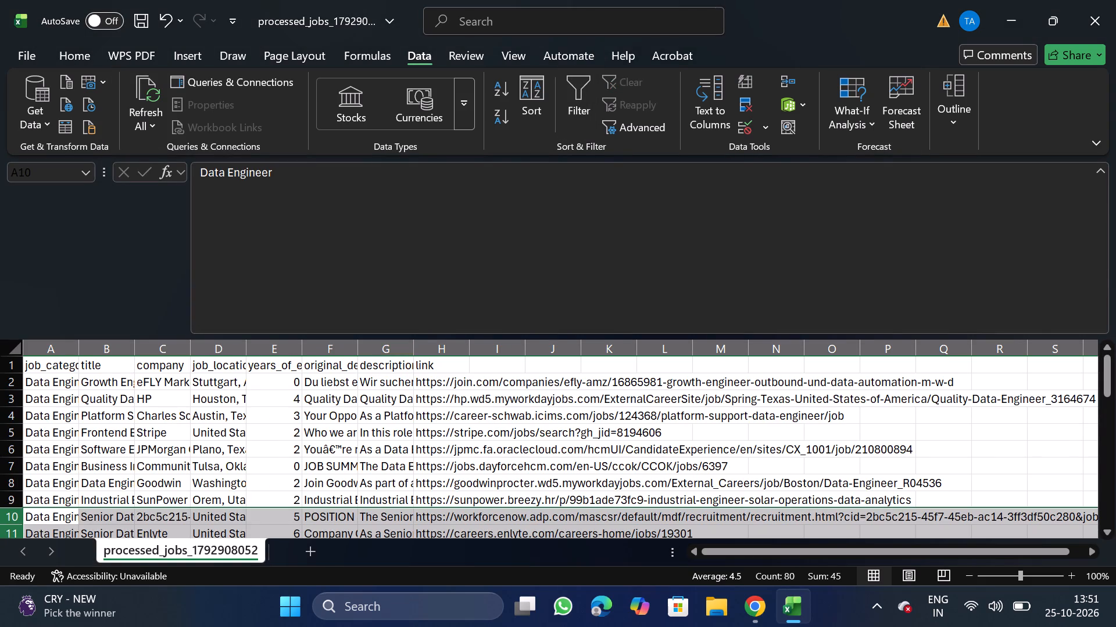
Add a filter to the company column.
click(181, 349)
click(565, 96)
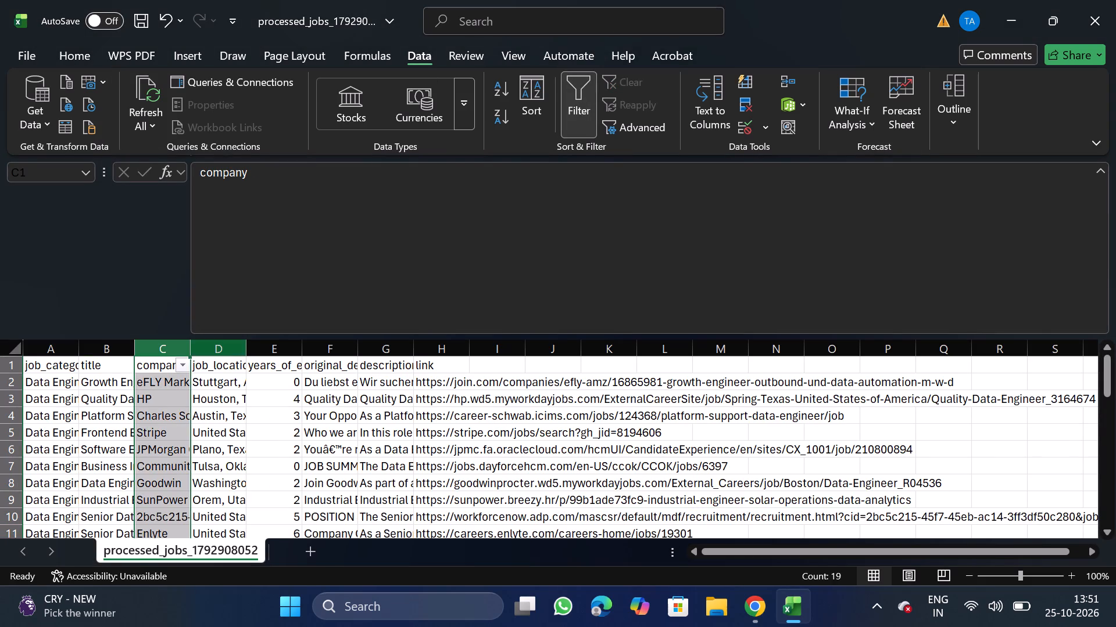
Search the company filter values for "walmart" and clear the search text.
click(184, 365)
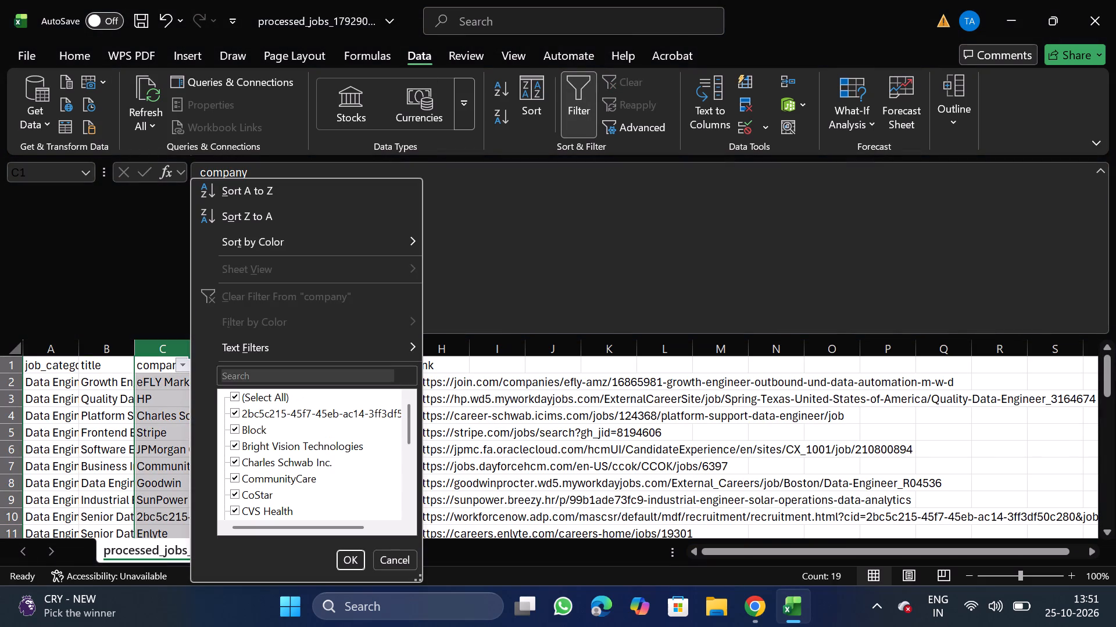
click(312, 377)
text(walmart)
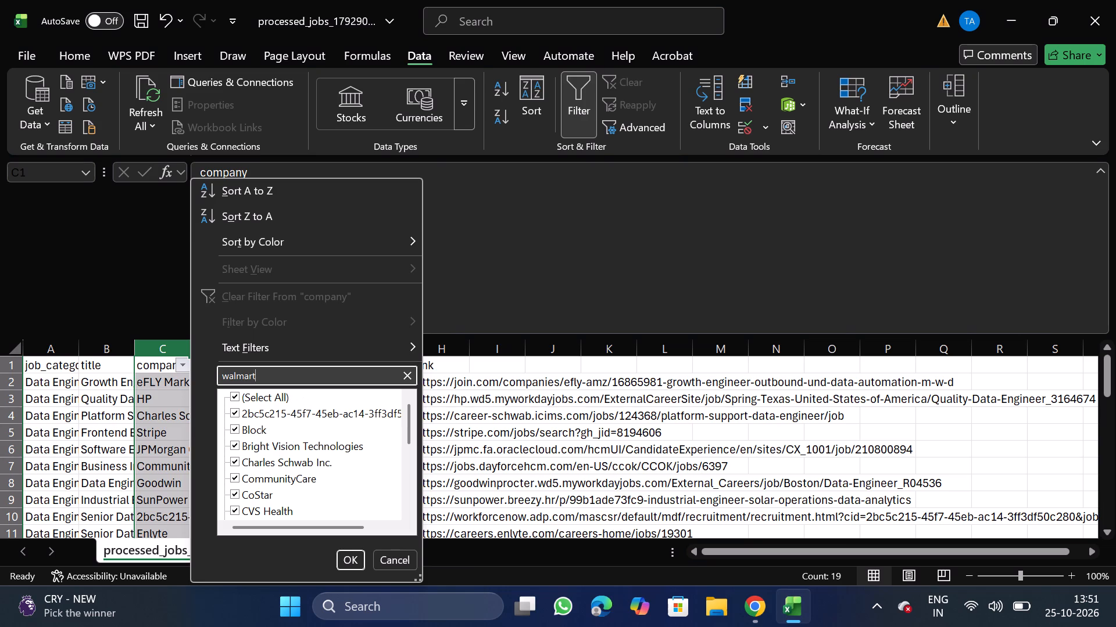
key(BackSpace)
key(BackSpace)
key(BackSpace)
key(BackSpace)
key(BackSpace)
key(BackSpace)
key(BackSpace)
key(BackSpace)
key(BackSpace)
key(BackSpace)
key(BackSpace)
key(BackSpace)
key(BackSpace)
key(BackSpace)
key(BackSpace)
key(BackSpace)
key(BackSpace)
key(BackSpace)
key(BackSpace)
Search the company filter values for "dried" and clear the search text.
text(dried)
key(BackSpace)
key(BackSpace)
key(BackSpace)
key(BackSpace)
key(BackSpace)
key(BackSpace)
key(BackSpace)
key(BackSpace)
key(BackSpace)
key(BackSpace)
key(BackSpace)
key(BackSpace)
key(BackSpace)
key(BackSpace)
key(BackSpace)
key(BackSpace)
key(BackSpace)
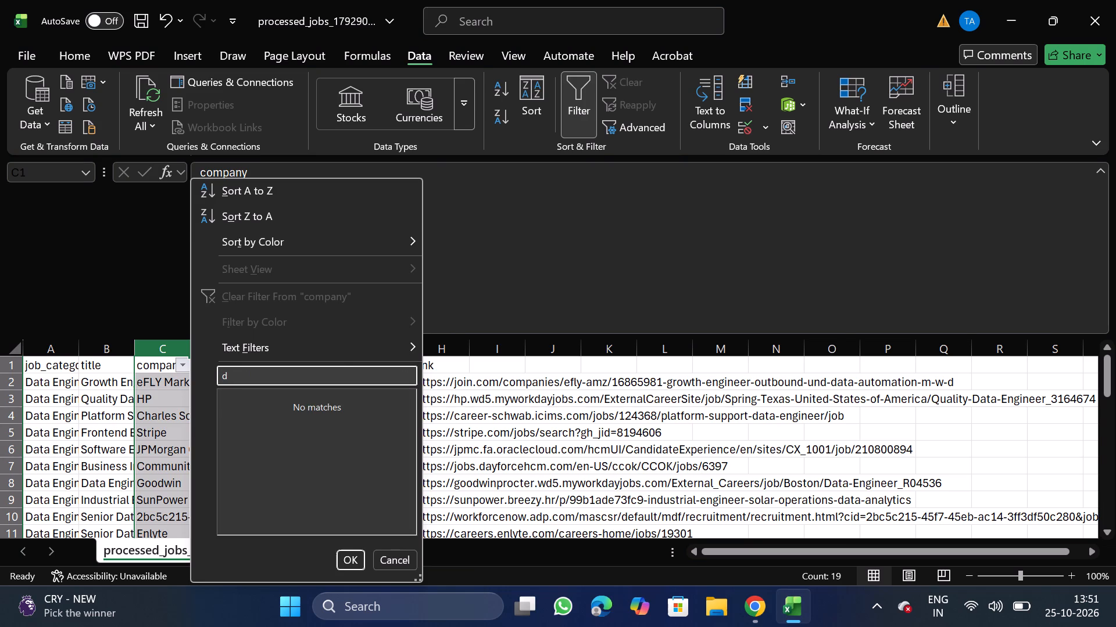
Search the company filter values for "capital" and clear the search text.
text(capital)
key(BackSpace)
key(BackSpace)
key(BackSpace)
key(BackSpace)
key(BackSpace)
key(BackSpace)
key(BackSpace)
key(BackSpace)
key(BackSpace)
key(BackSpace)
key(BackSpace)
key(BackSpace)
key(BackSpace)
key(BackSpace)
key(BackSpace)
key(BackSpace)
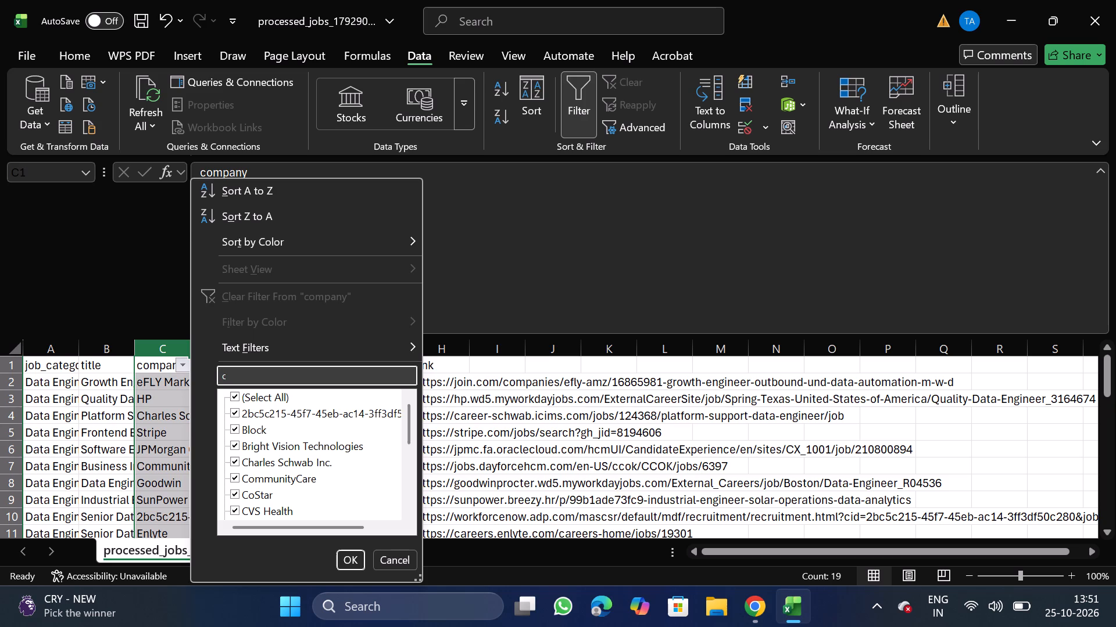
Search the company filter values for "under" and clear the search text.
text(under)
key(BackSpace)
key(BackSpace)
key(BackSpace)
key(BackSpace)
key(BackSpace)
key(BackSpace)
key(BackSpace)
key(BackSpace)
key(BackSpace)
key(BackSpace)
key(BackSpace)
key(BackSpace)
key(BackSpace)
key(BackSpace)
Search the company filter values for "hun" and clear the search text.
text(hun)
key(BackSpace)
key(BackSpace)
key(BackSpace)
key(BackSpace)
key(BackSpace)
key(BackSpace)
key(BackSpace)
key(BackSpace)
key(BackSpace)
key(BackSpace)
key(BackSpace)
key(BackSpace)
key(BackSpace)
key(BackSpace)
key(BackSpace)
Search the company filter values for "skim" and clear the search text.
text(sji)
key(BackSpace)
key(BackSpace)
key(BackSpace)
text(skim)
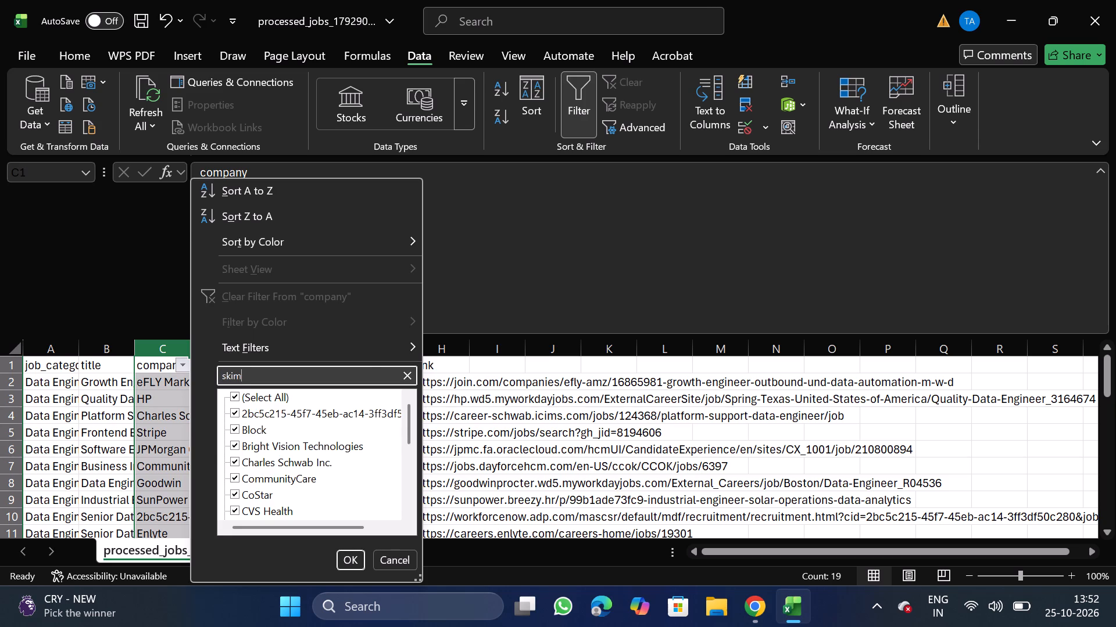
key(BackSpace)
key(BackSpace)
key(BackSpace)
key(BackSpace)
key(BackSpace)
key(BackSpace)
key(BackSpace)
key(BackSpace)
key(BackSpace)
key(BackSpace)
key(BackSpace)
key(BackSpace)
key(BackSpace)
key(BackSpace)
key(BackSpace)
key(BackSpace)
key(BackSpace)
Search the company filter values for "ape" and clear the search text.
text(ape)
key(BackSpace)
key(BackSpace)
key(BackSpace)
key(BackSpace)
key(BackSpace)
key(BackSpace)
key(BackSpace)
key(BackSpace)
key(BackSpace)
key(BackSpace)
key(BackSpace)
key(BackSpace)
key(BackSpace)
Search the company filter values for "in landem" and close the filter without applying it.
text(in landem)
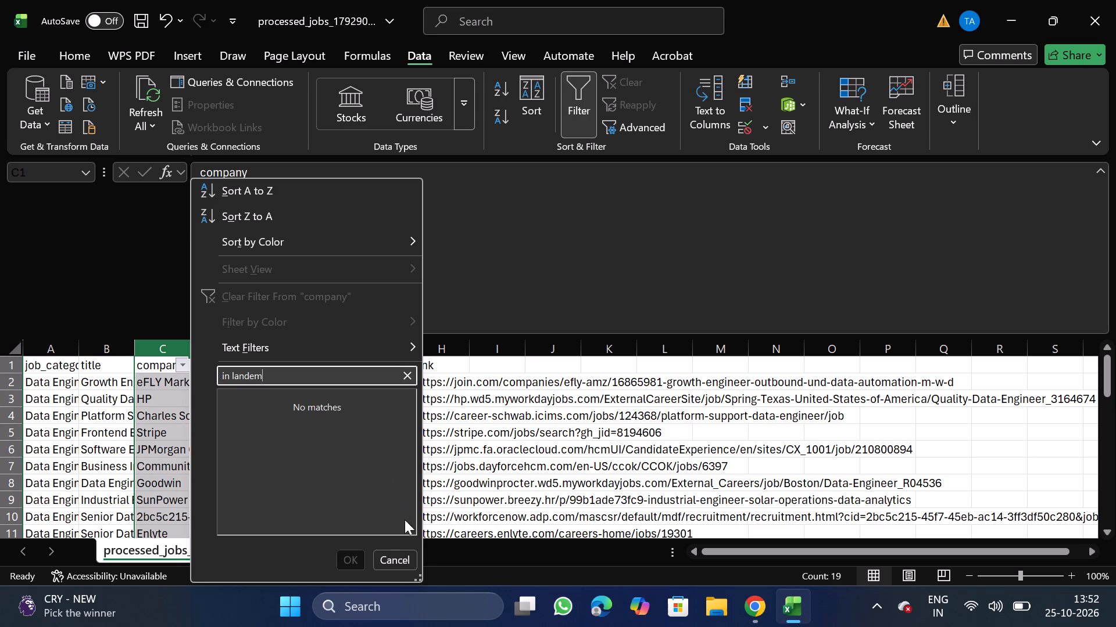
click(390, 565)
click(390, 565)
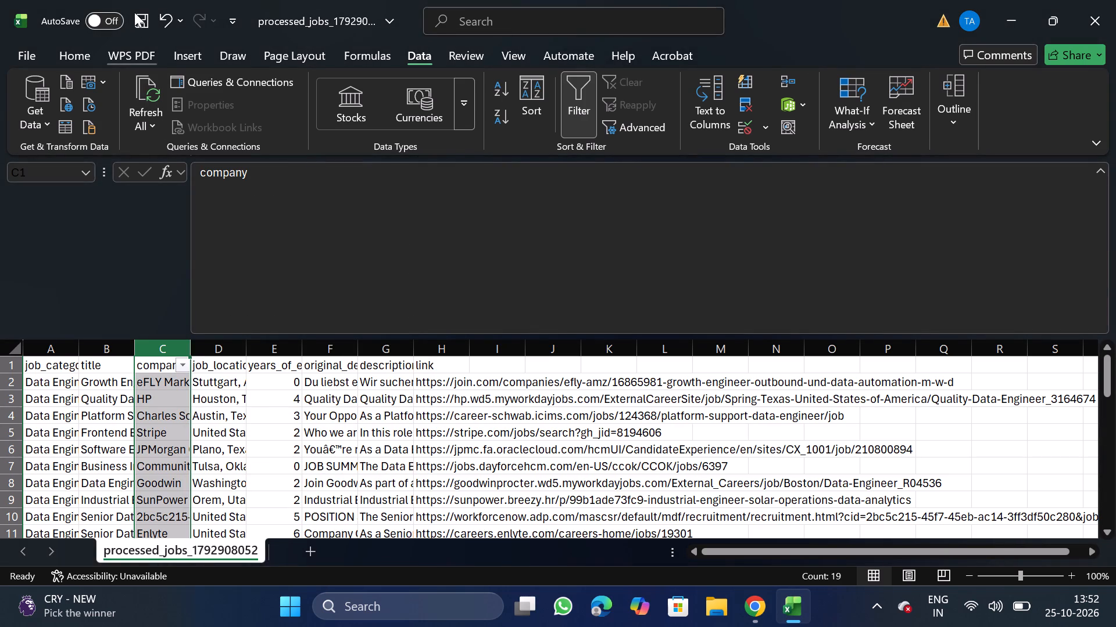
Save a copy of the file as a comma-delimited CSV named DE_10_25 in the Daily Scraping jobs folder under Documents.
click(26, 54)
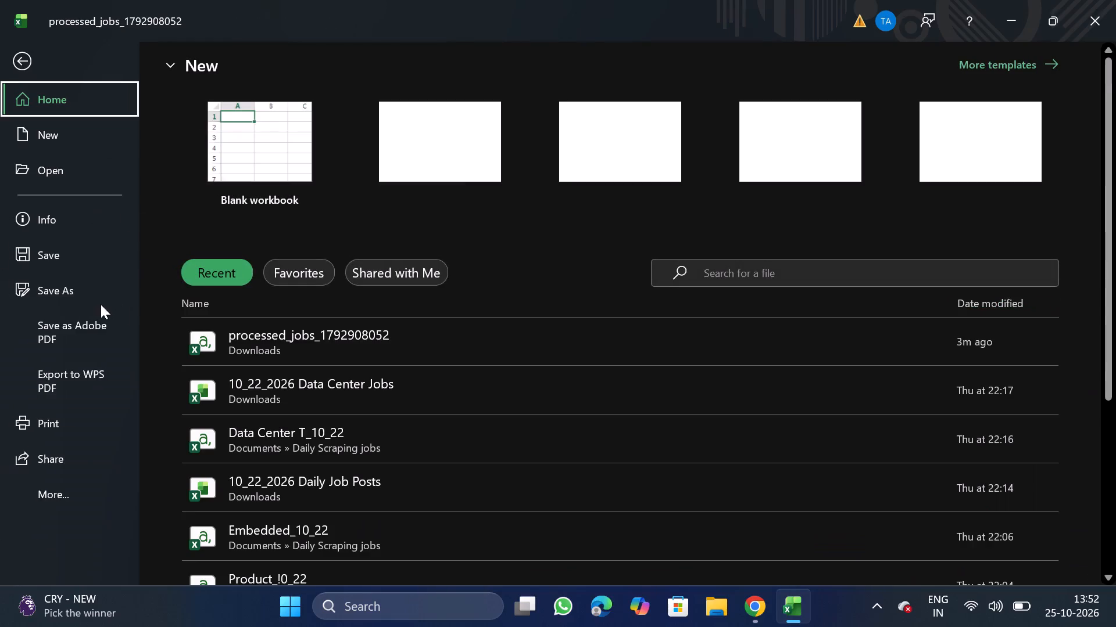
double_click(60, 294)
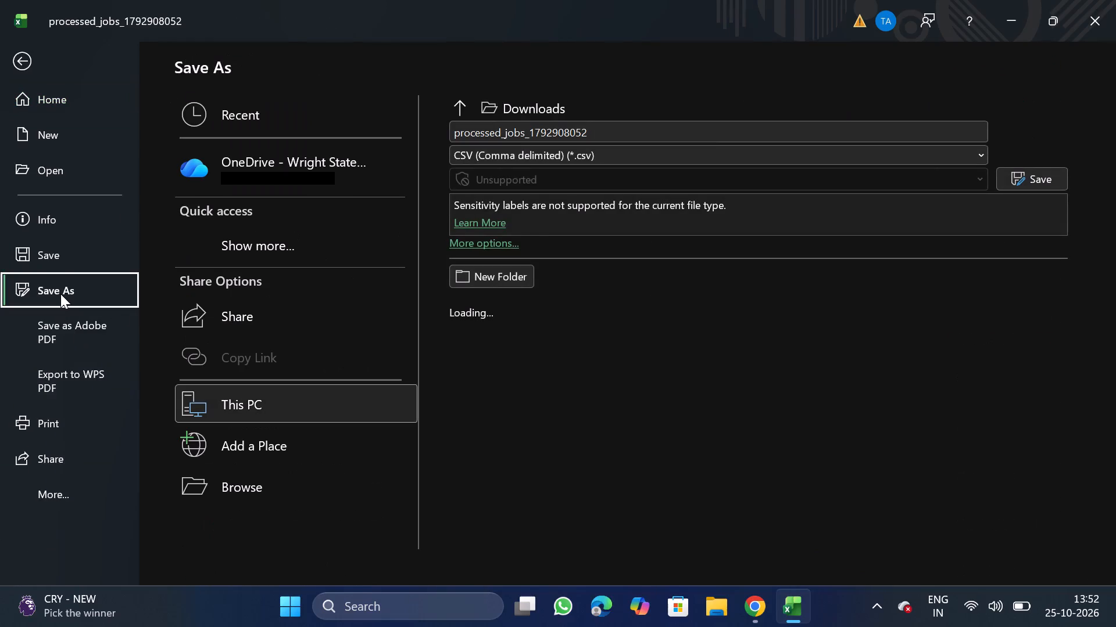
triple_click(248, 490)
double_click(248, 490)
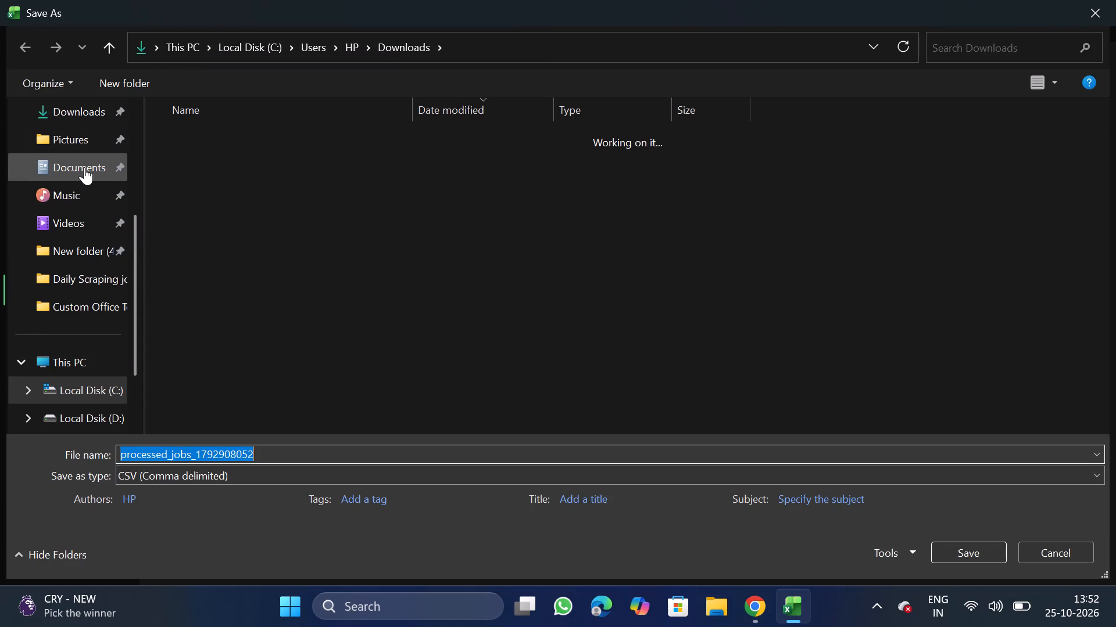
double_click(84, 167)
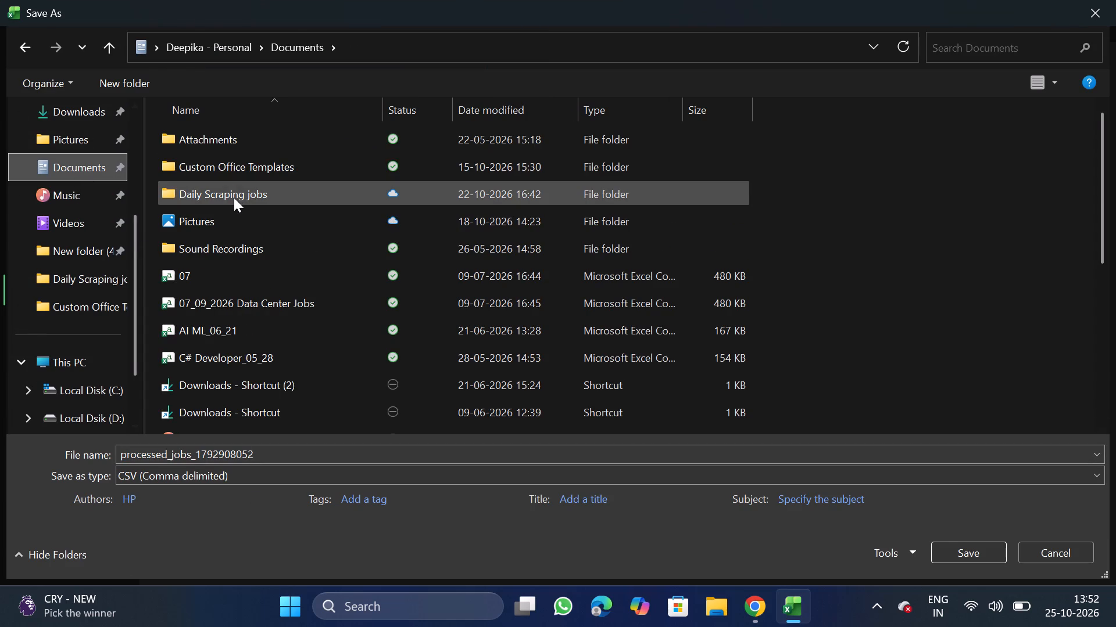
double_click(234, 197)
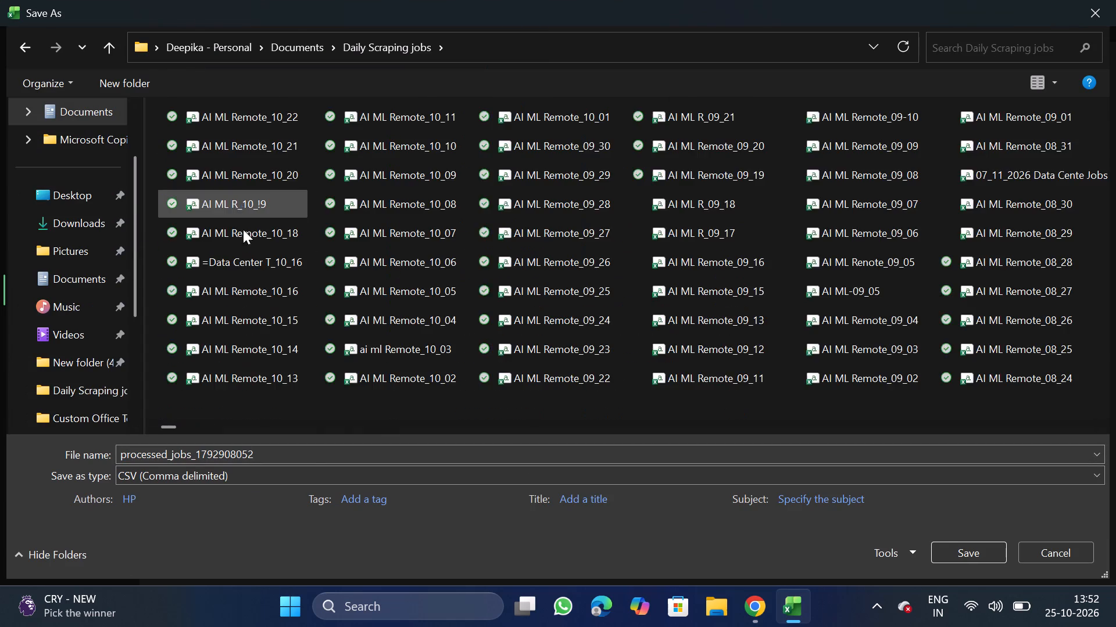
click(329, 456)
key(BackSpace)
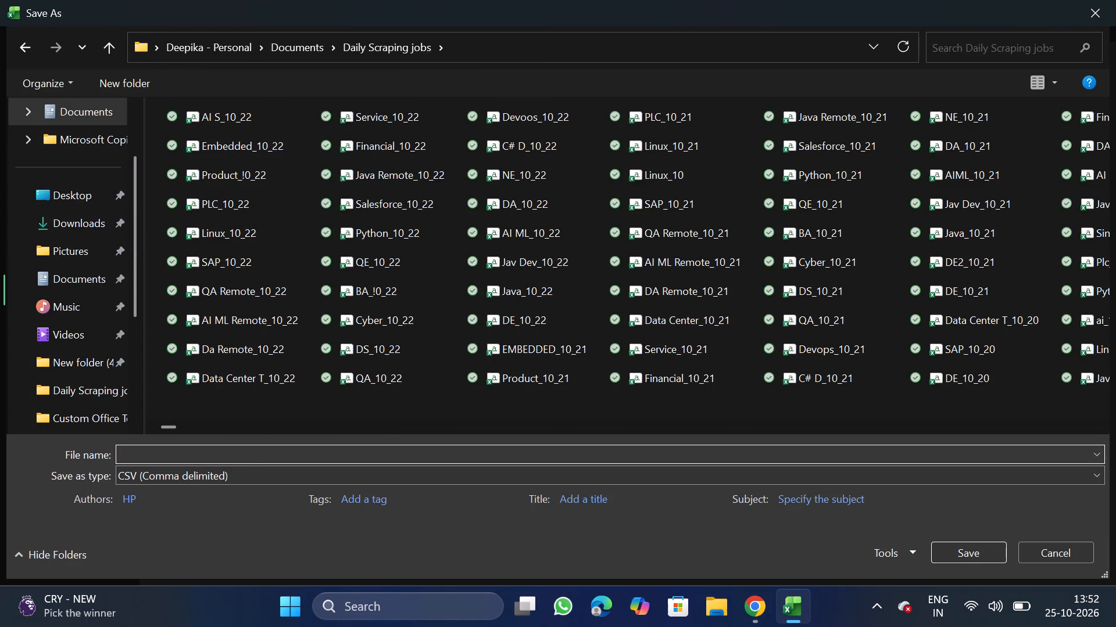
text(DE_10_25)
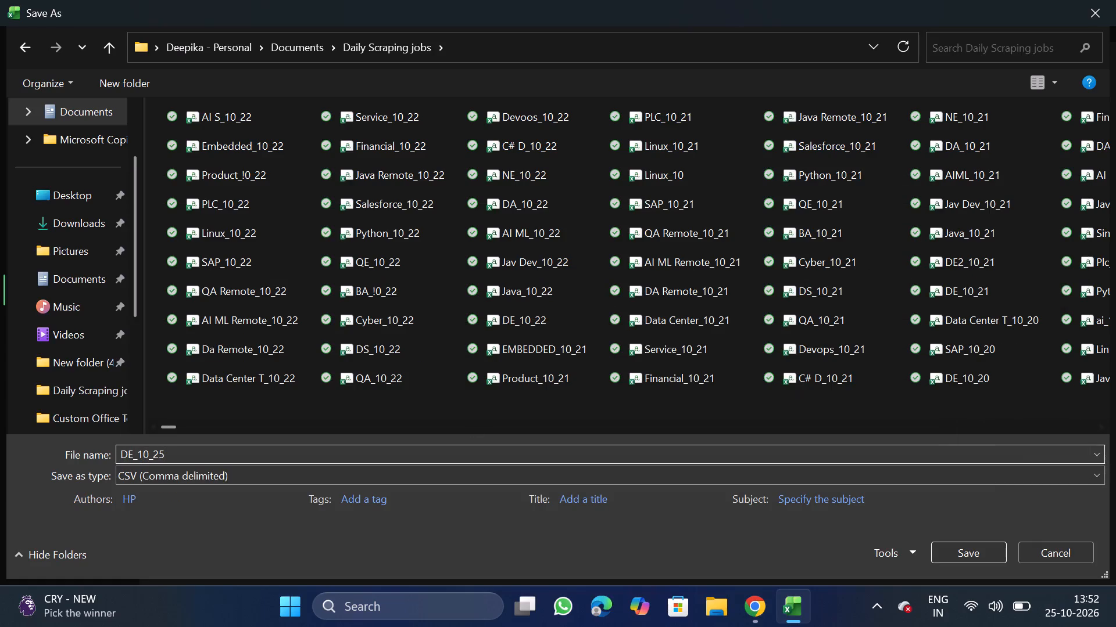
click(985, 555)
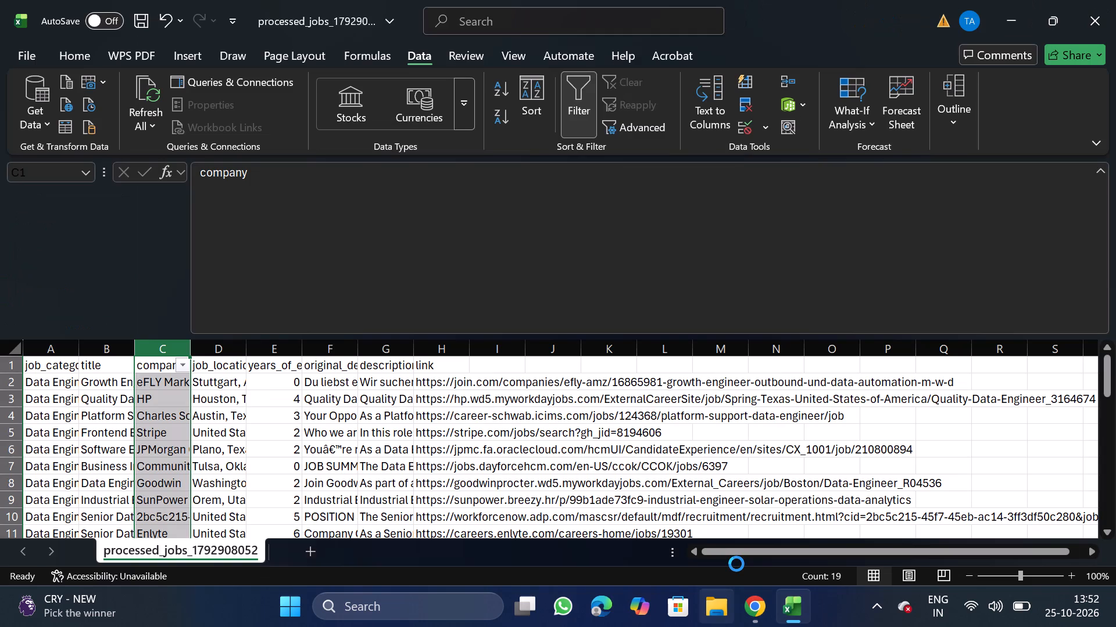
Switch to Chrome and select DE_10_25 from the Daily Scraping jobs folder as the CSV file for the NextGenApply upload.
click(756, 624)
scroll(566, 448, down, 2)
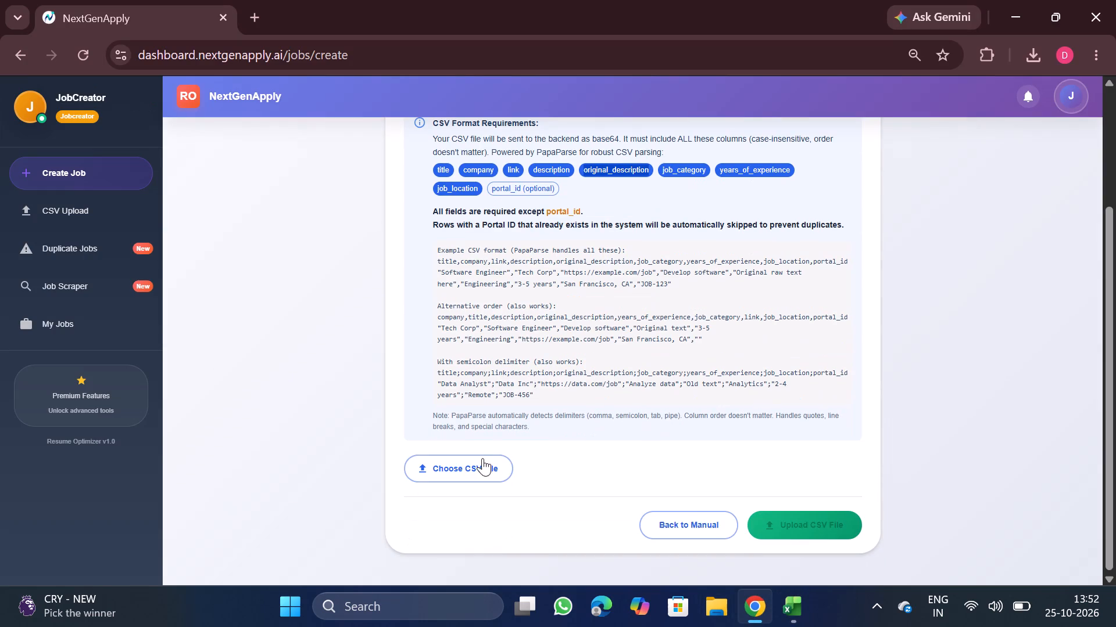
click(482, 458)
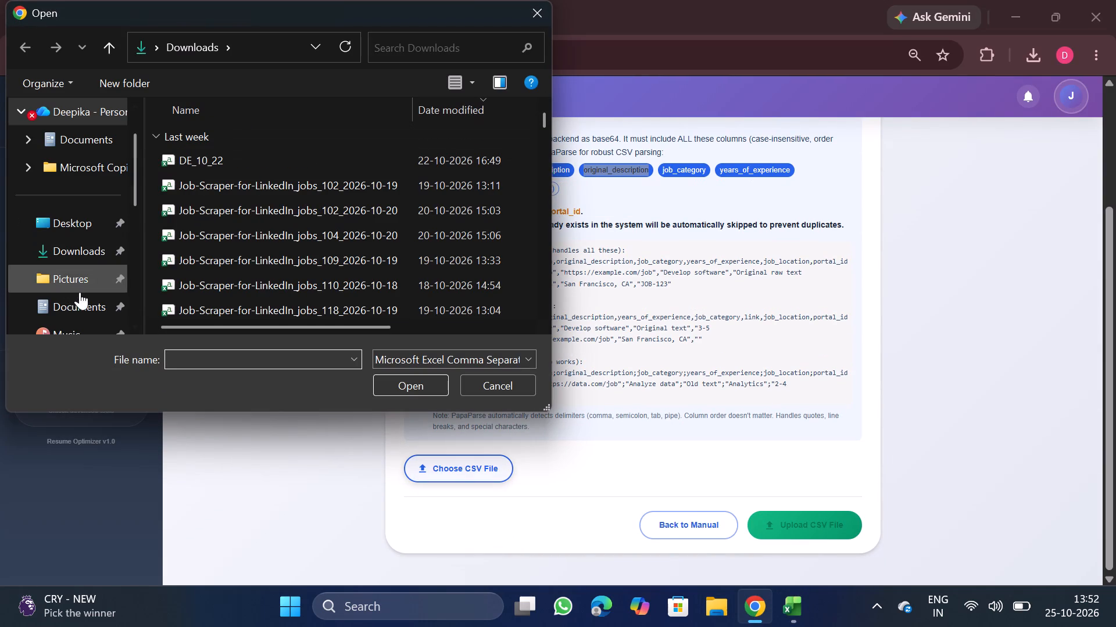
double_click(81, 305)
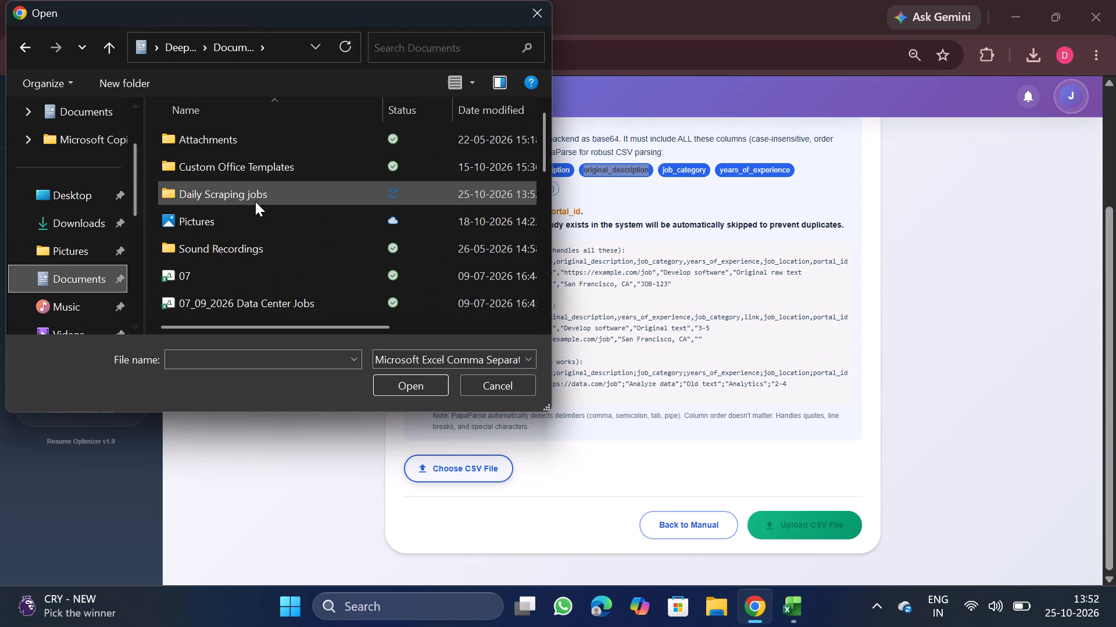
double_click(257, 199)
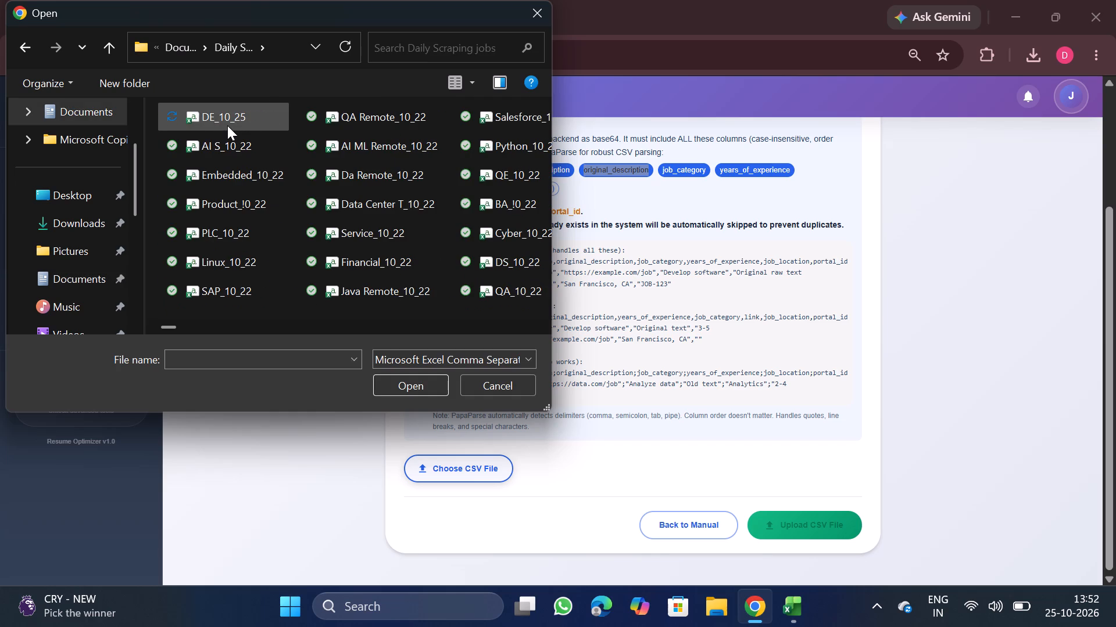
double_click(267, 120)
Examine the data preview of the selected CSV, checking each row's title, company, category, experience, location and link.
scroll(521, 361, down, 2)
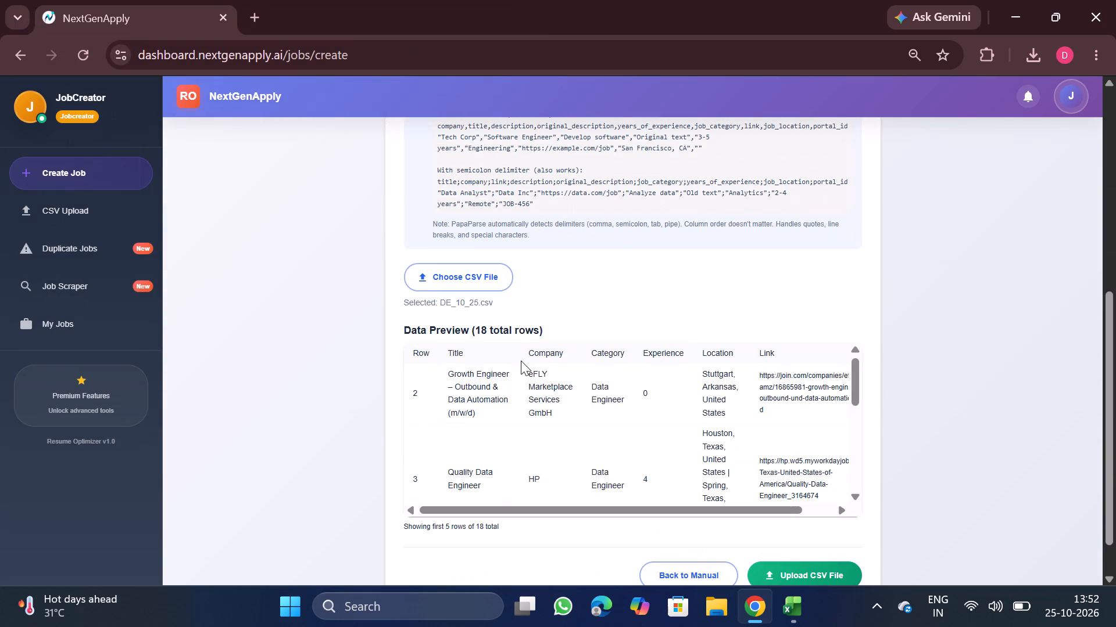
scroll(640, 413, down, 2)
scroll(640, 413, up, 2)
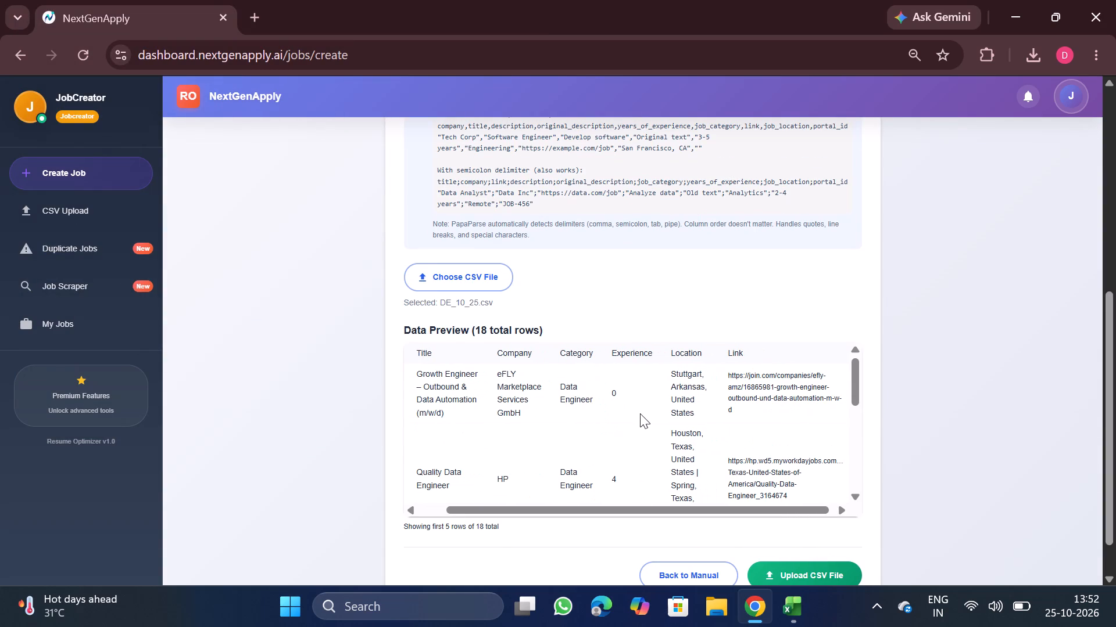
scroll(640, 413, right, 1)
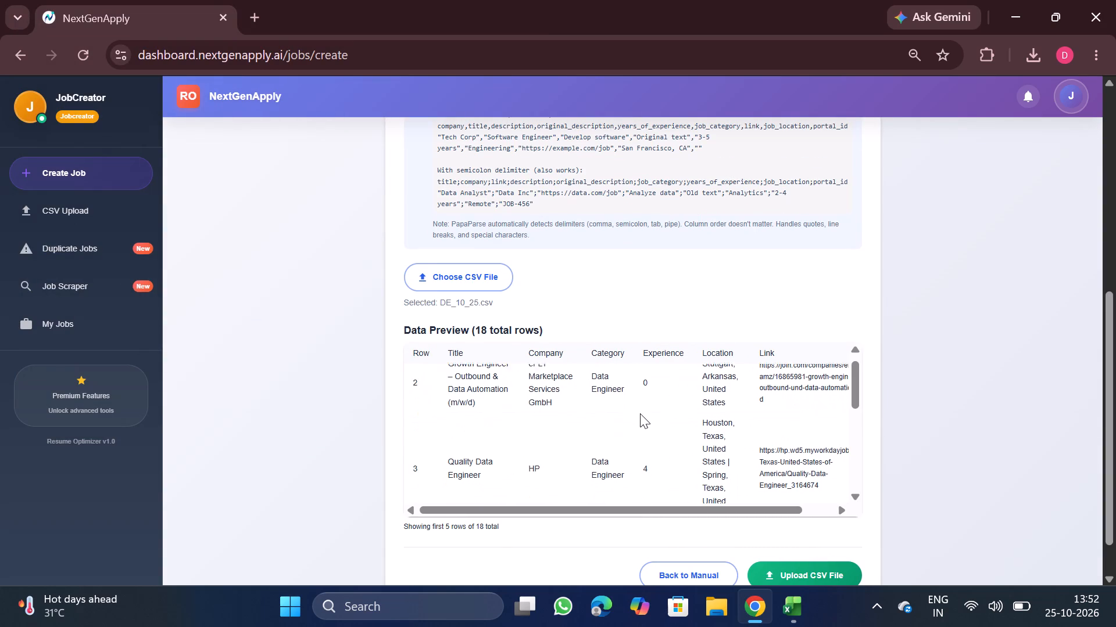
scroll(640, 413, right, 1)
scroll(640, 413, down, 3)
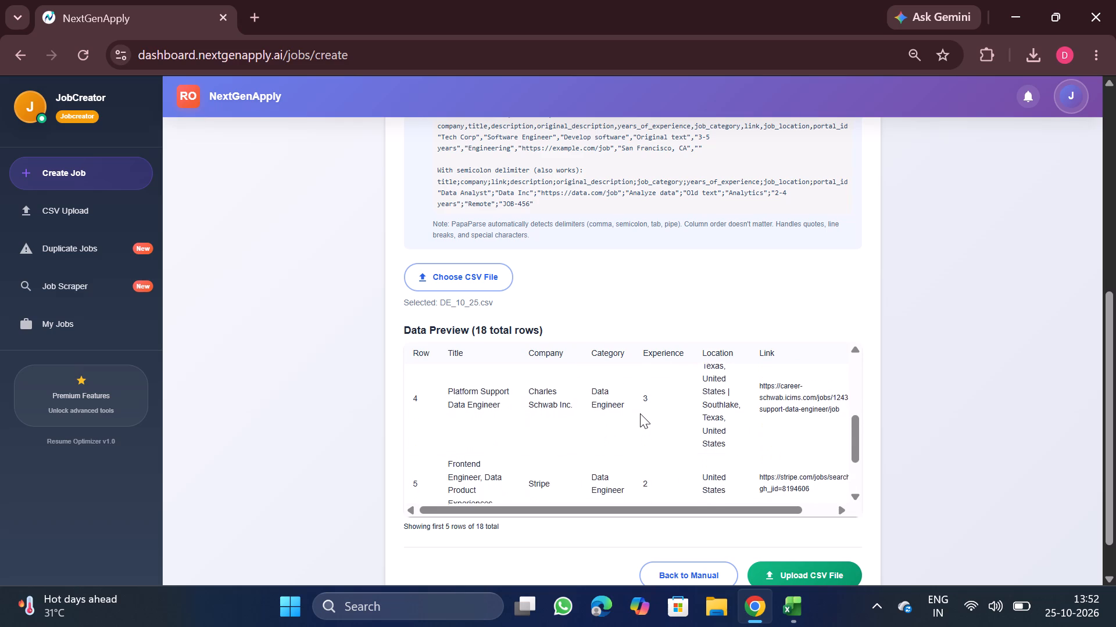
Examine the remaining rows of the DE_10_25 data preview, checking title, company, category, experience, location and link.
scroll(640, 413, down, 2)
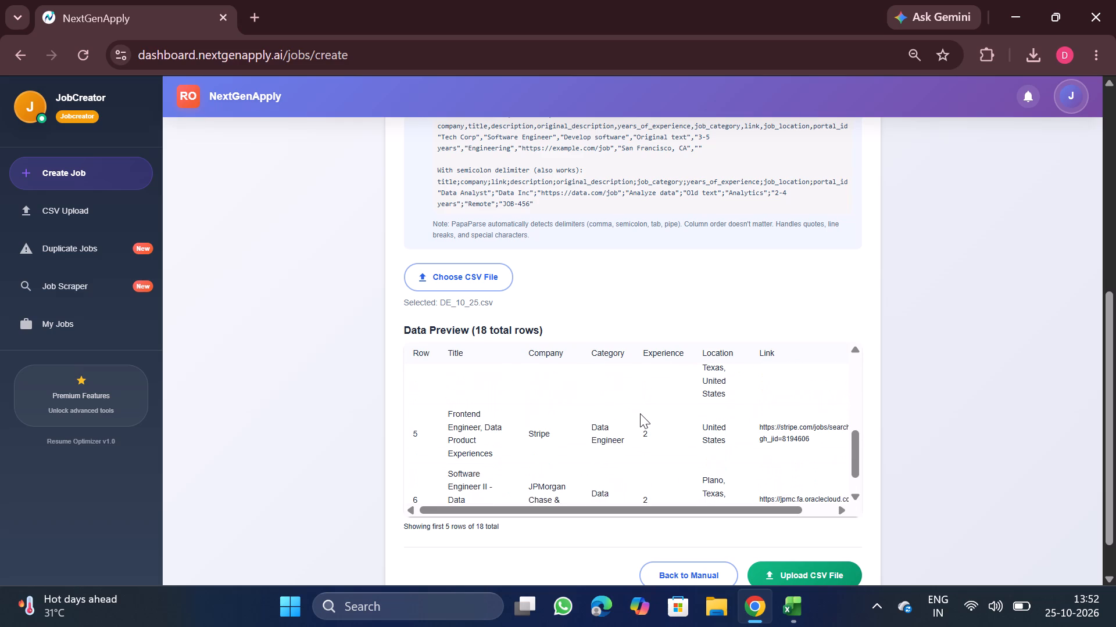
scroll(640, 413, down, 2)
scroll(640, 413, left, 1)
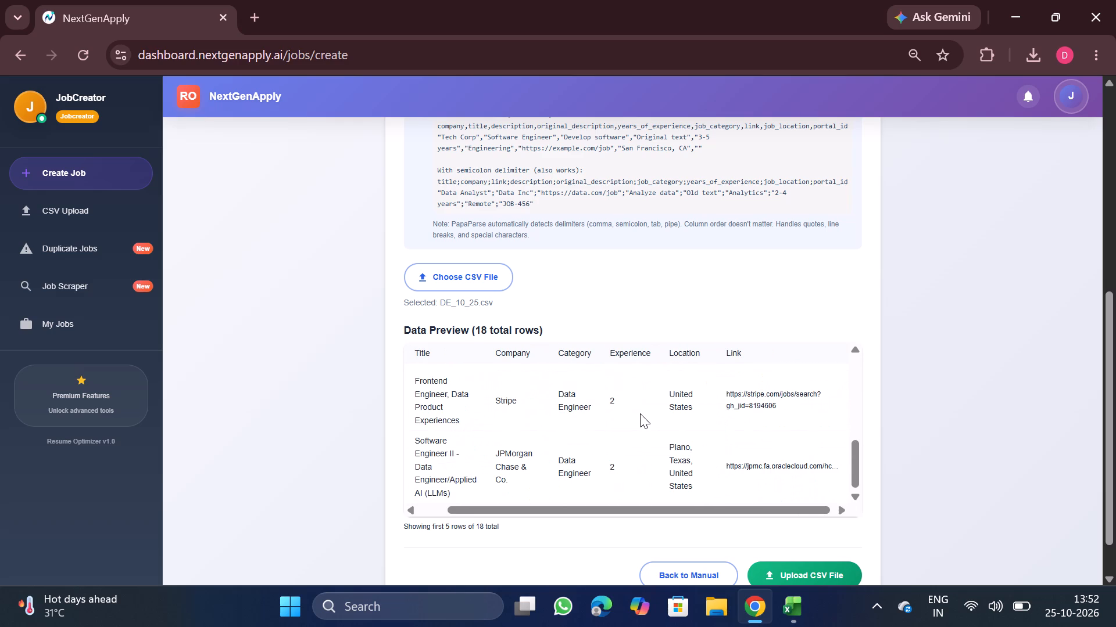
scroll(640, 413, left, 1)
scroll(640, 413, up, 4)
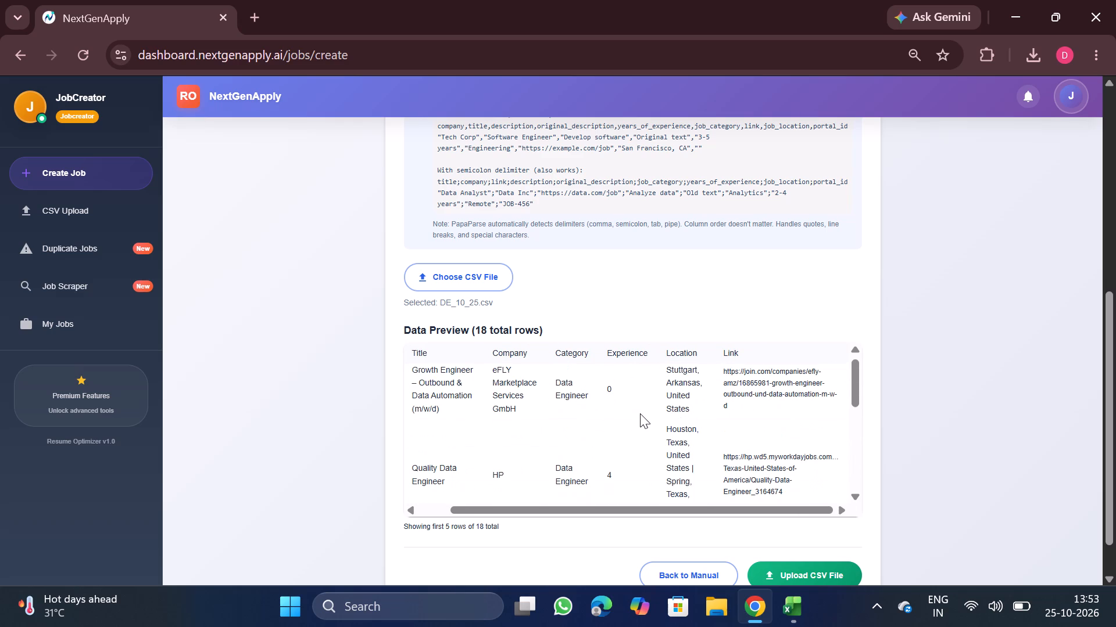
scroll(640, 413, up, 1)
scroll(652, 413, down, 1)
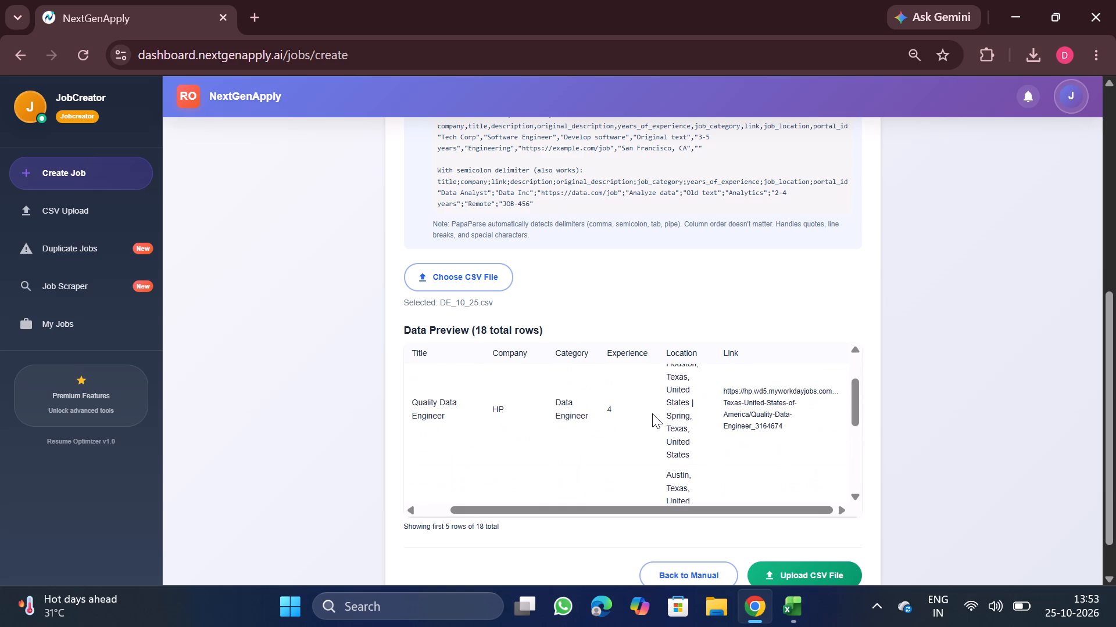
scroll(652, 413, down, 7)
scroll(652, 413, up, 6)
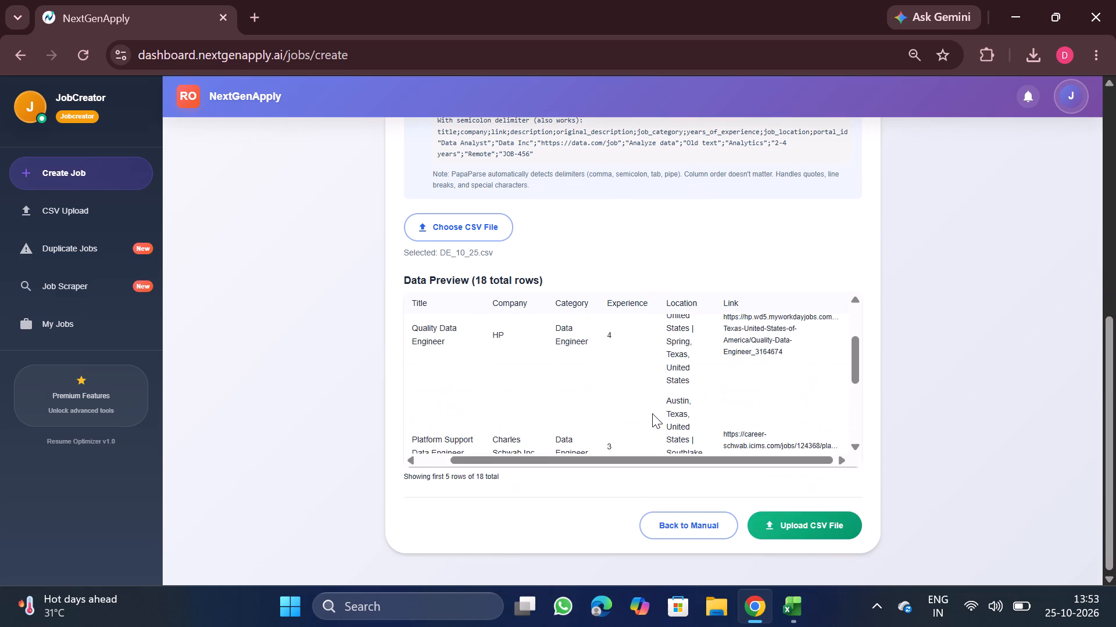
scroll(652, 413, up, 5)
scroll(652, 413, down, 6)
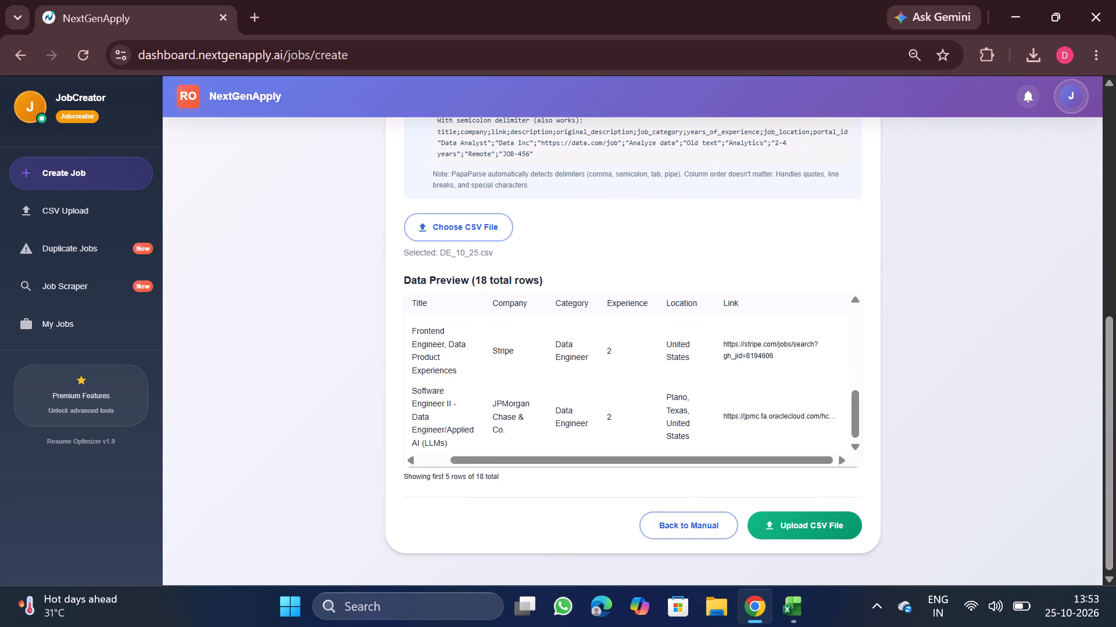
scroll(728, 423, right, 1)
scroll(728, 423, left, 3)
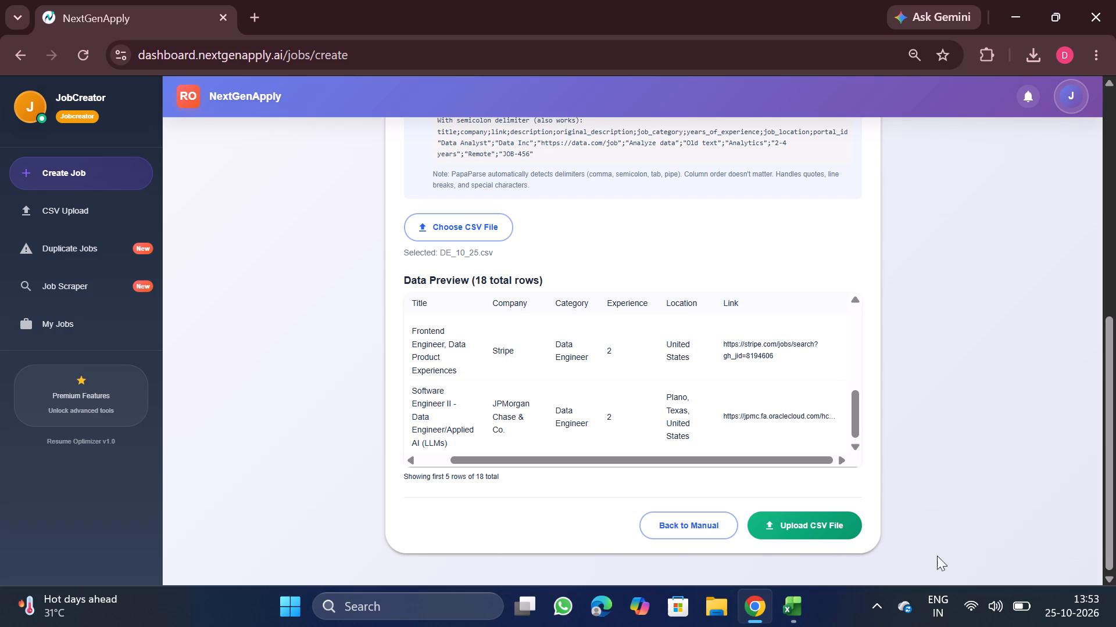
Upload the selected DE_10_25 CSV file to bulk-create its jobs and review the upload result.
click(818, 530)
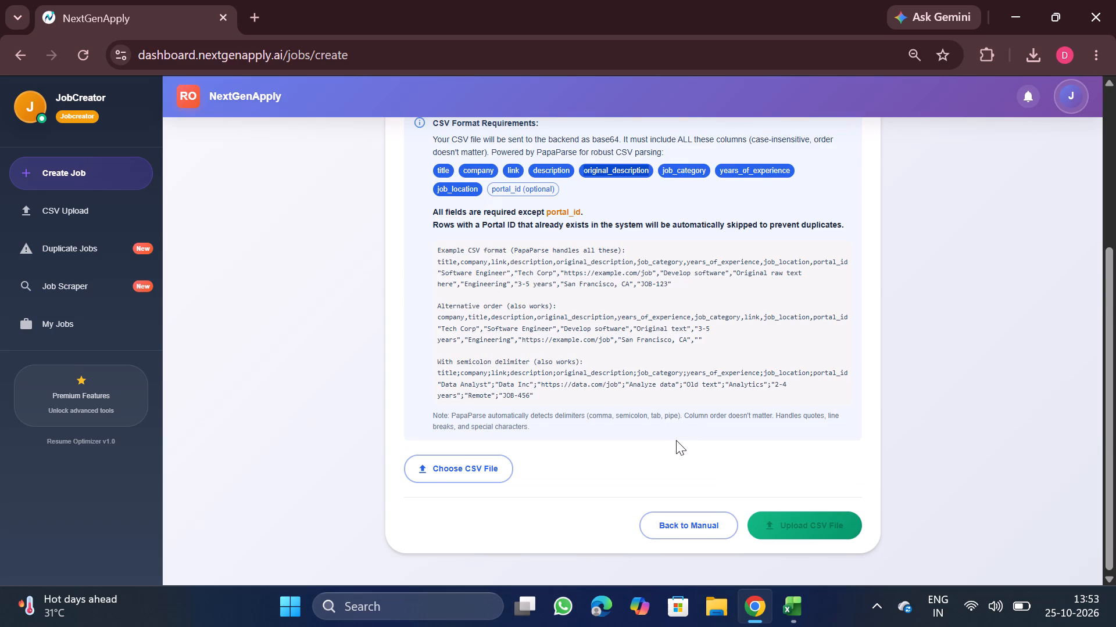
scroll(676, 440, up, 3)
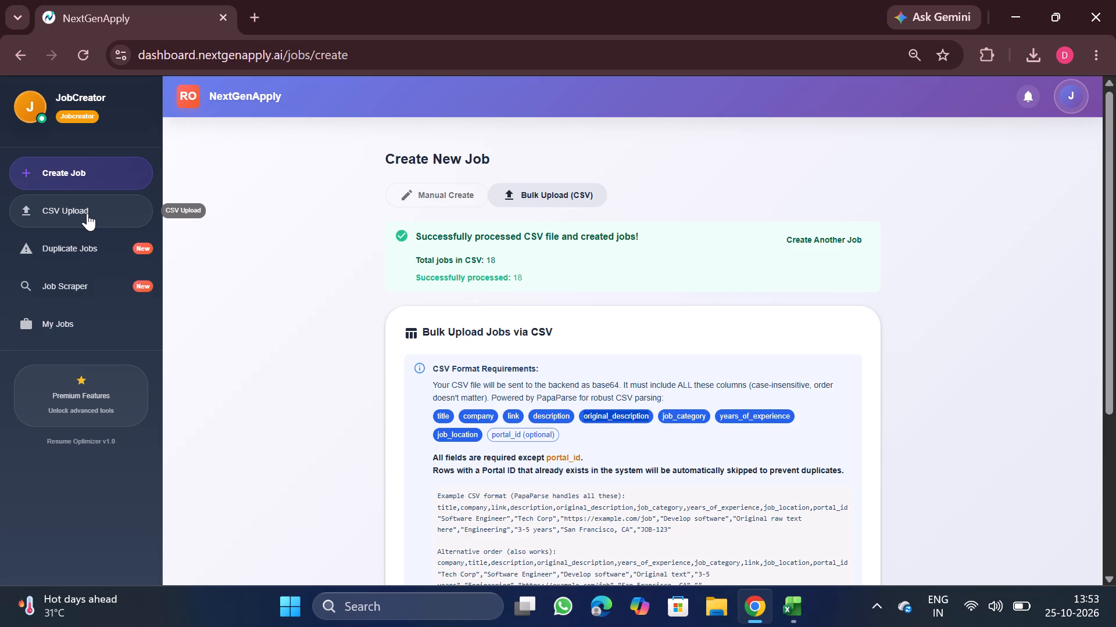
scroll(373, 357, down, 5)
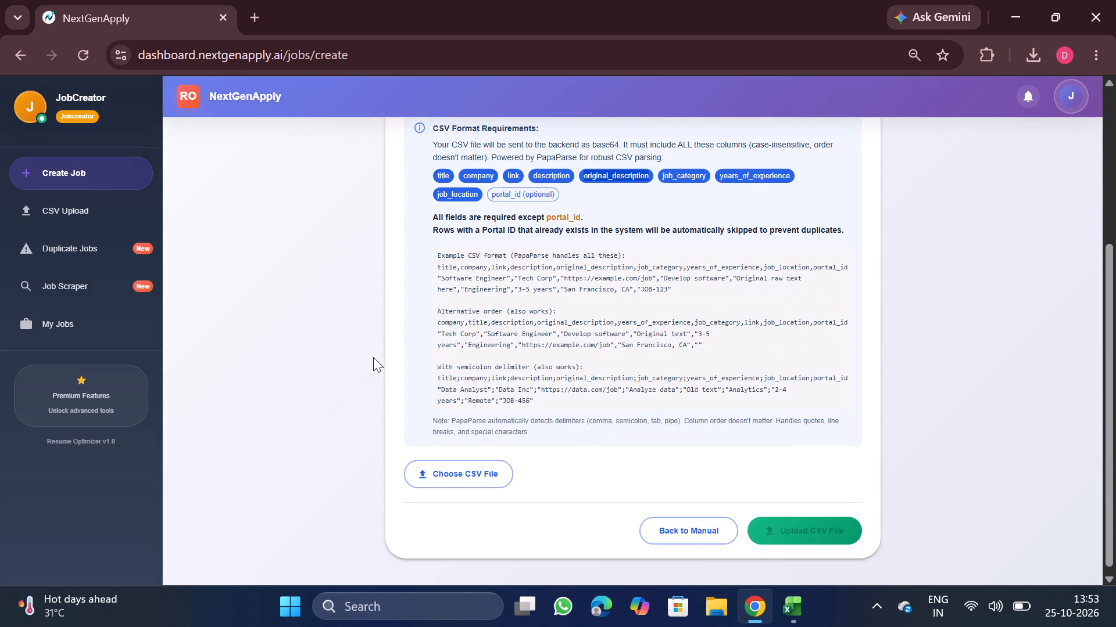
Open My Jobs and examine the list of created jobs for the newly uploaded data engineer entries.
click(81, 327)
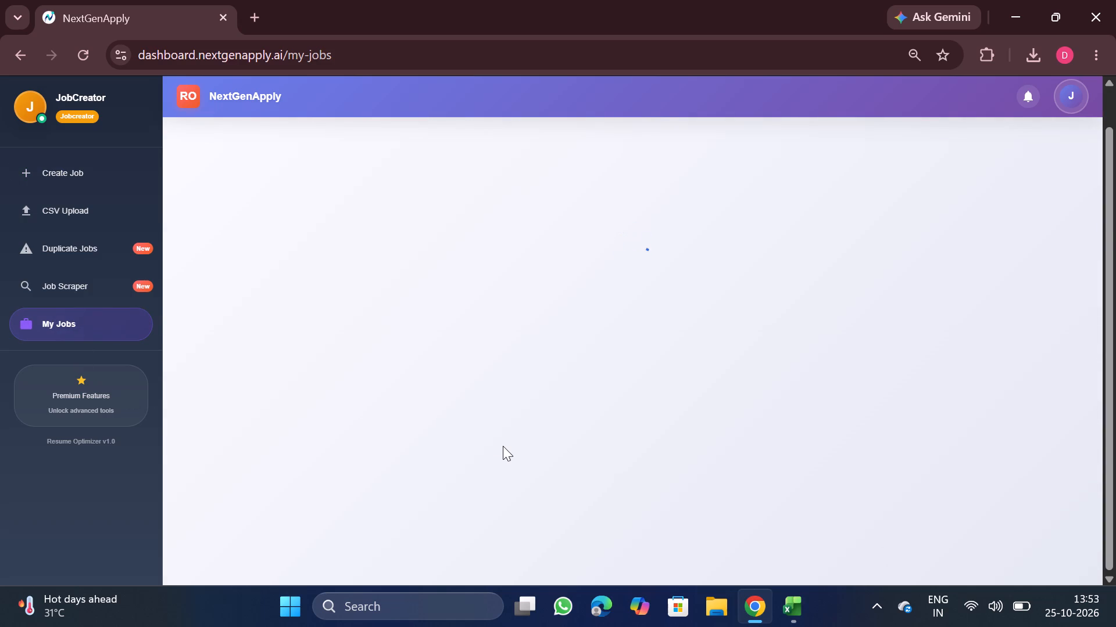
scroll(503, 446, down, 1)
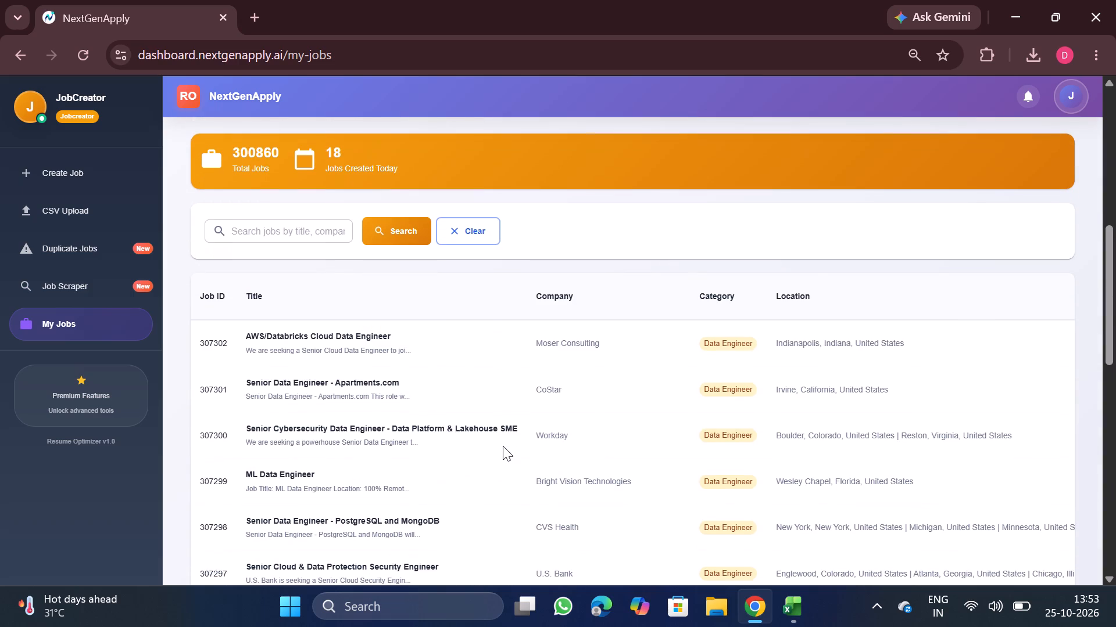
scroll(503, 446, down, 1)
scroll(503, 446, left, 5)
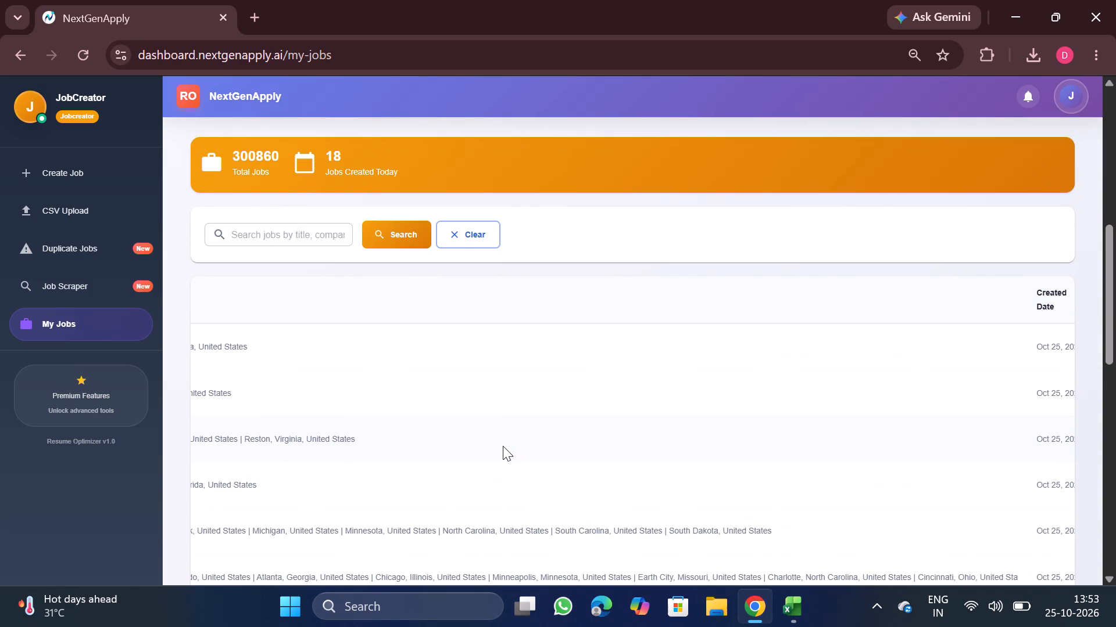
scroll(503, 446, left, 2)
scroll(503, 446, right, 6)
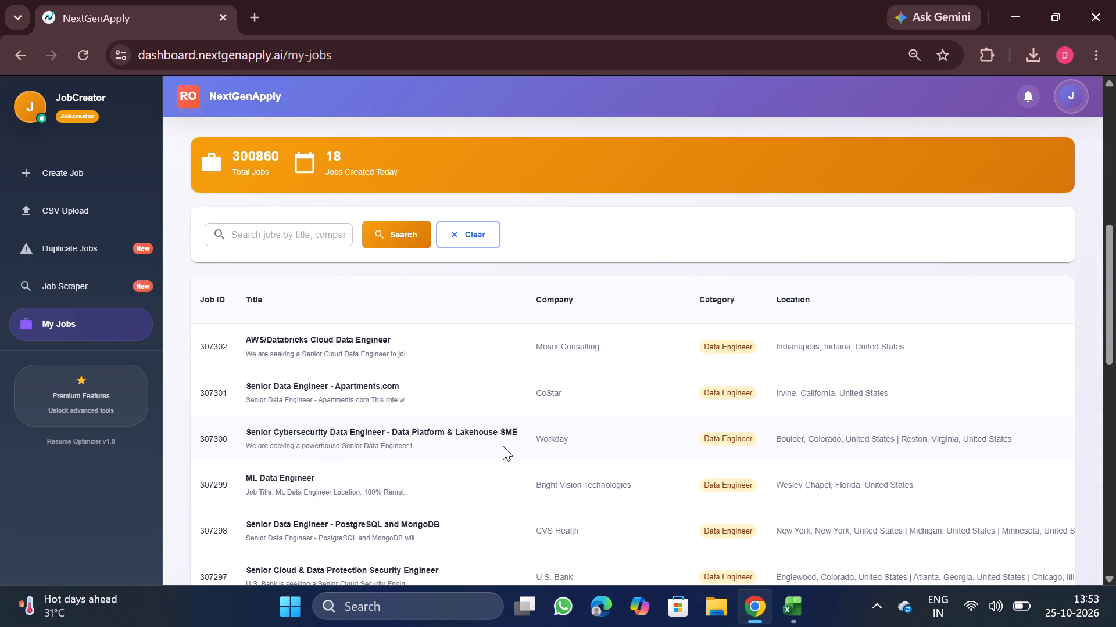
scroll(503, 446, down, 1)
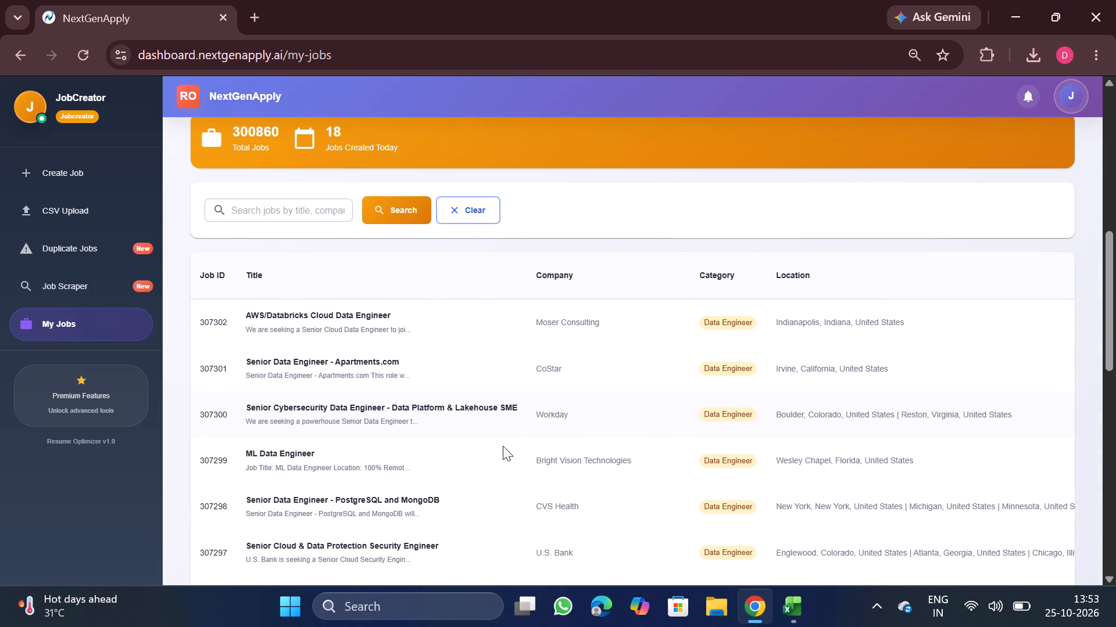
scroll(503, 446, down, 1)
scroll(503, 446, up, 8)
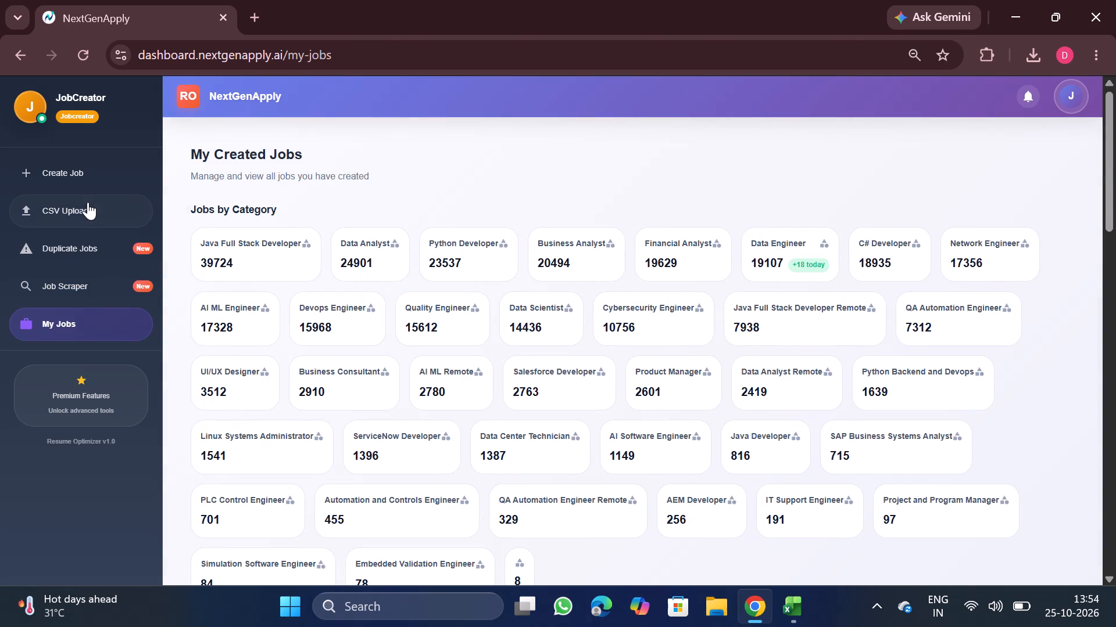
Download the processed CSV of the Oct 25 Java Full Stack Developer entry from the CSV upload history.
click(86, 201)
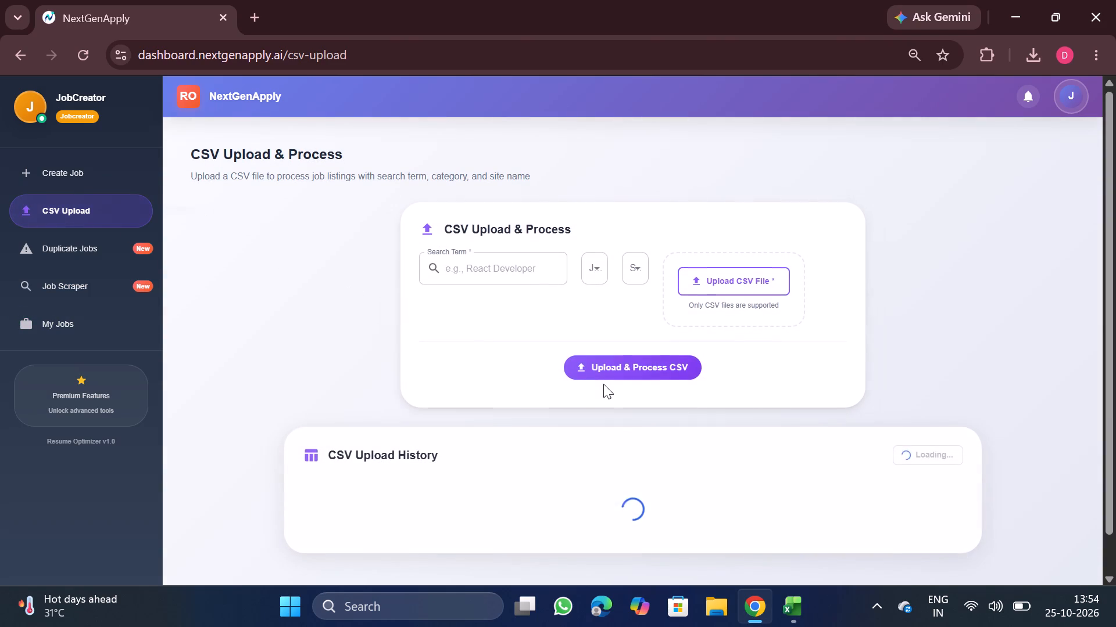
scroll(603, 384, up, 5)
scroll(945, 432, down, 2)
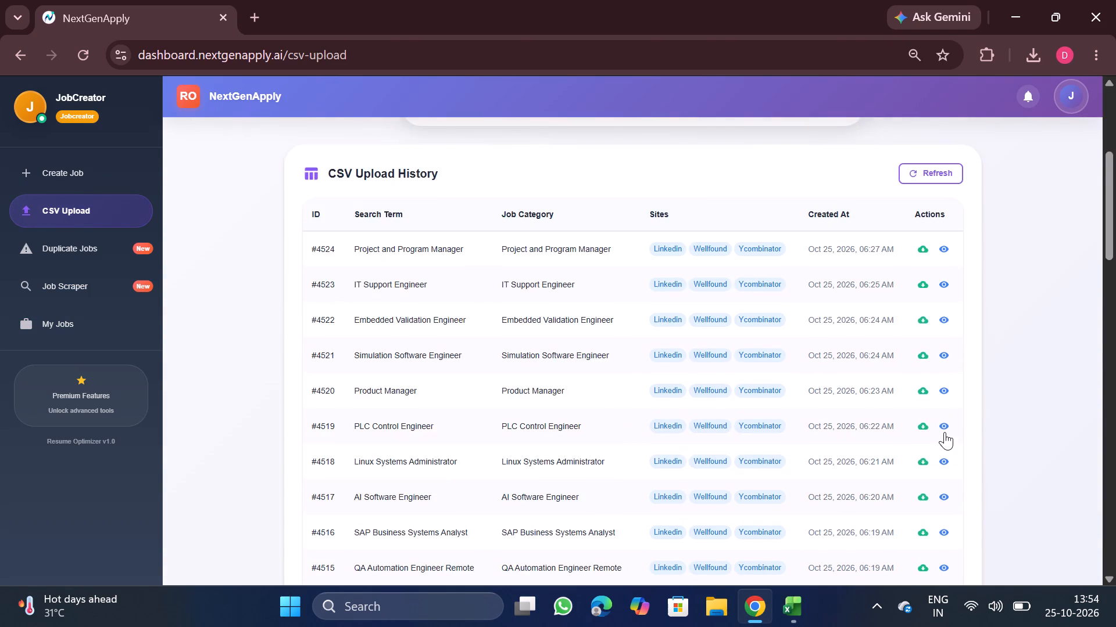
scroll(945, 432, down, 1)
scroll(822, 479, down, 1)
scroll(658, 539, down, 1)
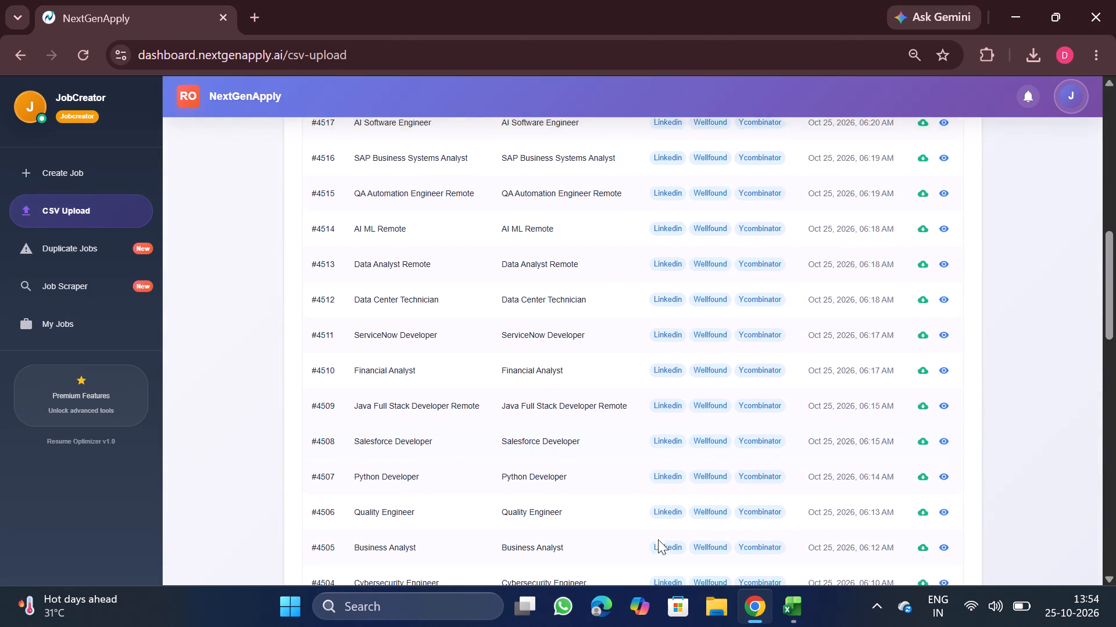
scroll(658, 539, down, 3)
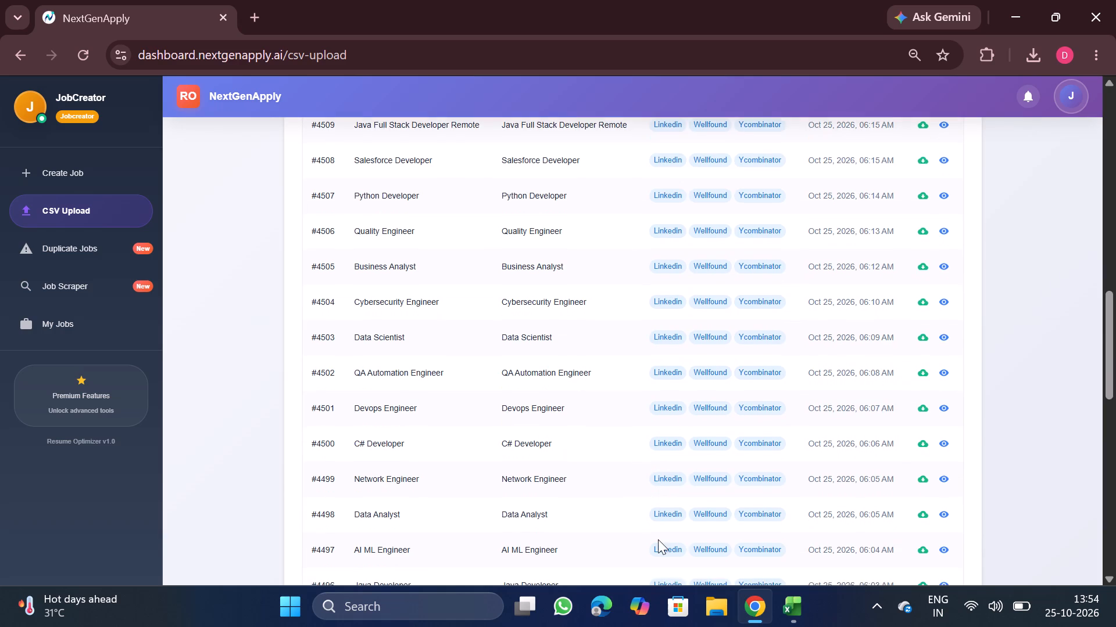
scroll(658, 539, down, 3)
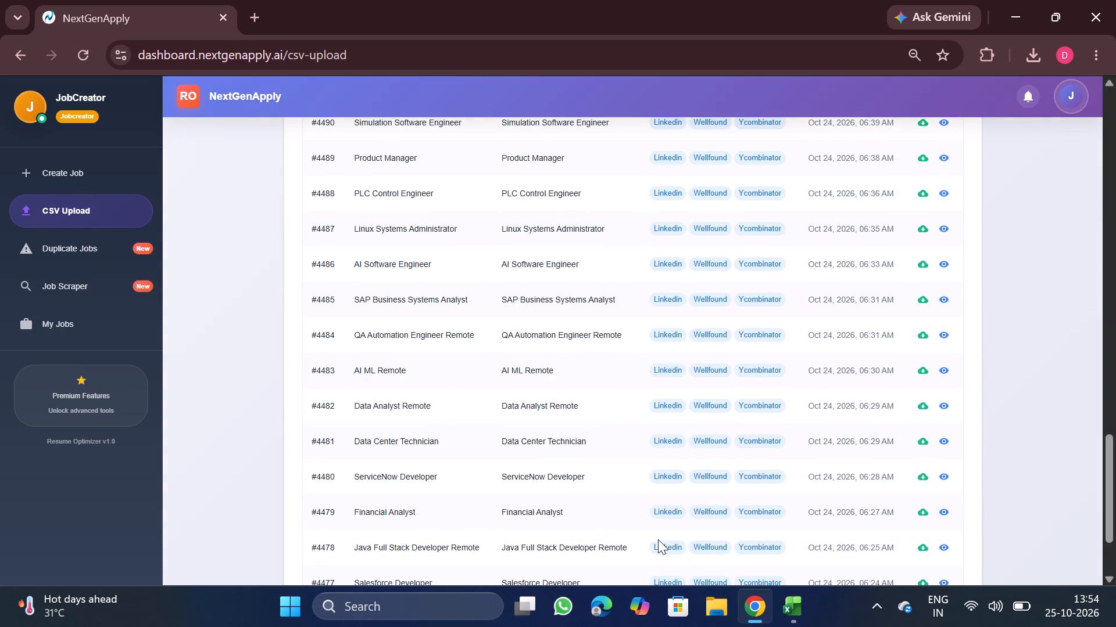
scroll(658, 539, up, 4)
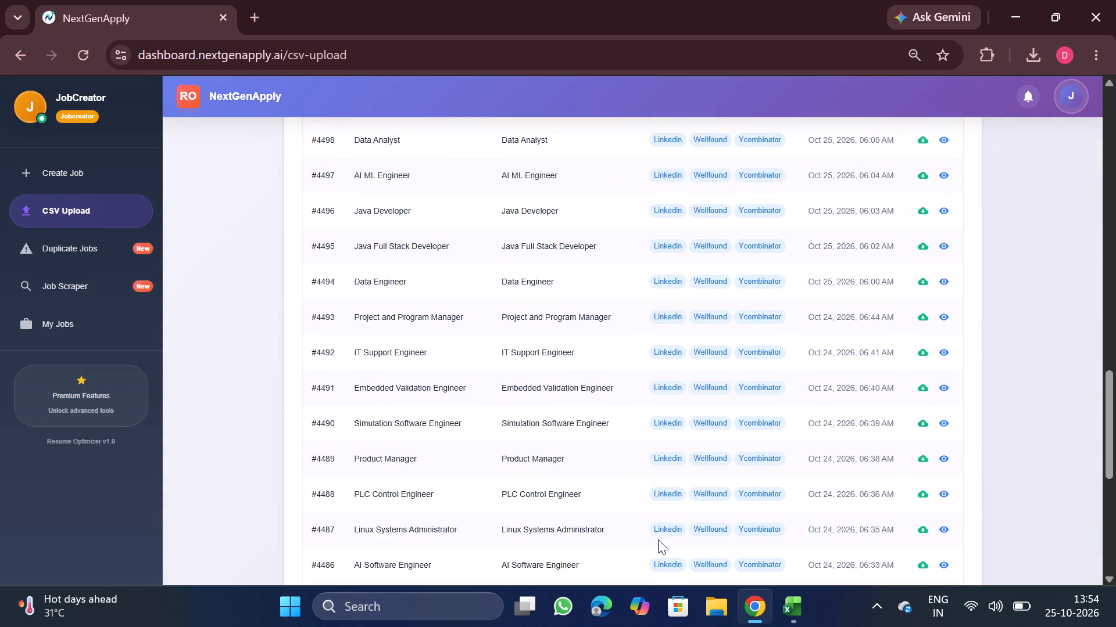
scroll(658, 539, up, 3)
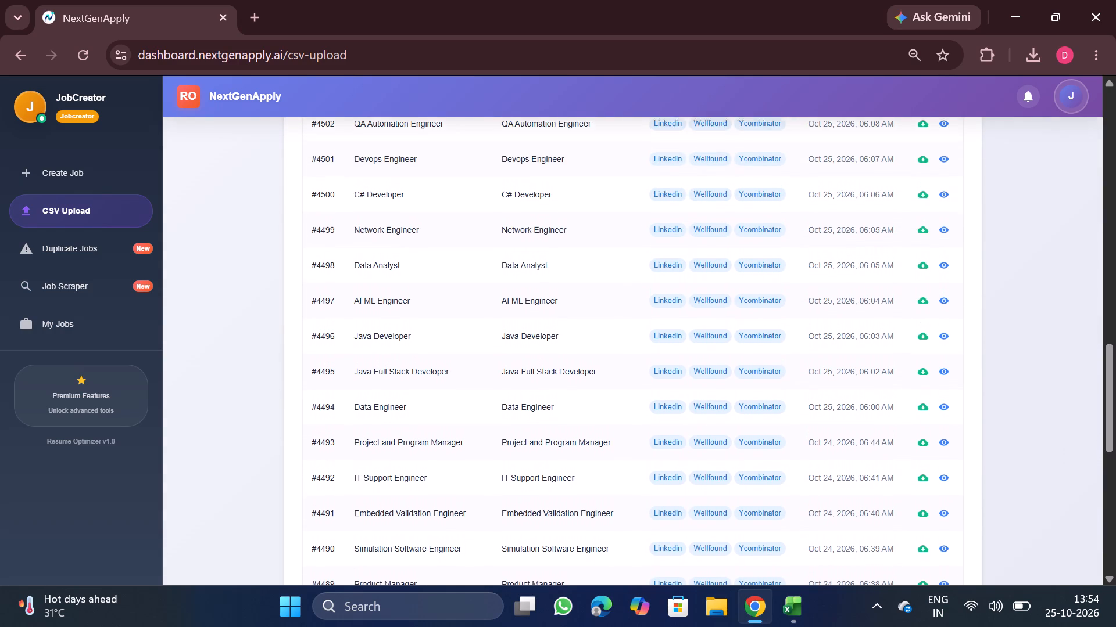
scroll(658, 539, up, 4)
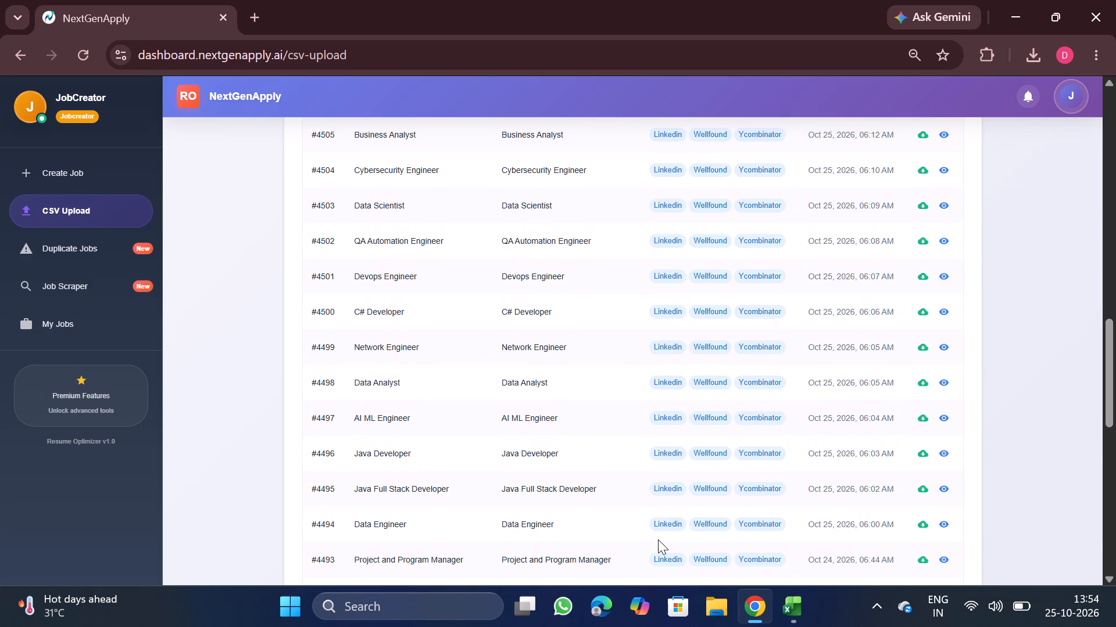
click(924, 489)
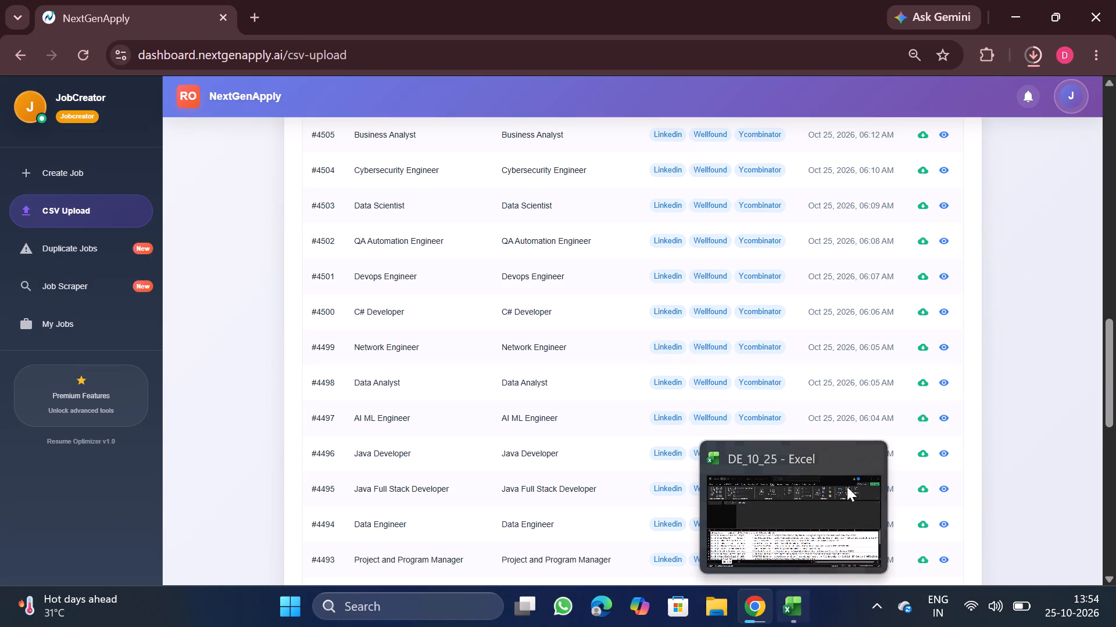
Close the DE_10_25 workbook that is still open in Excel.
click(878, 458)
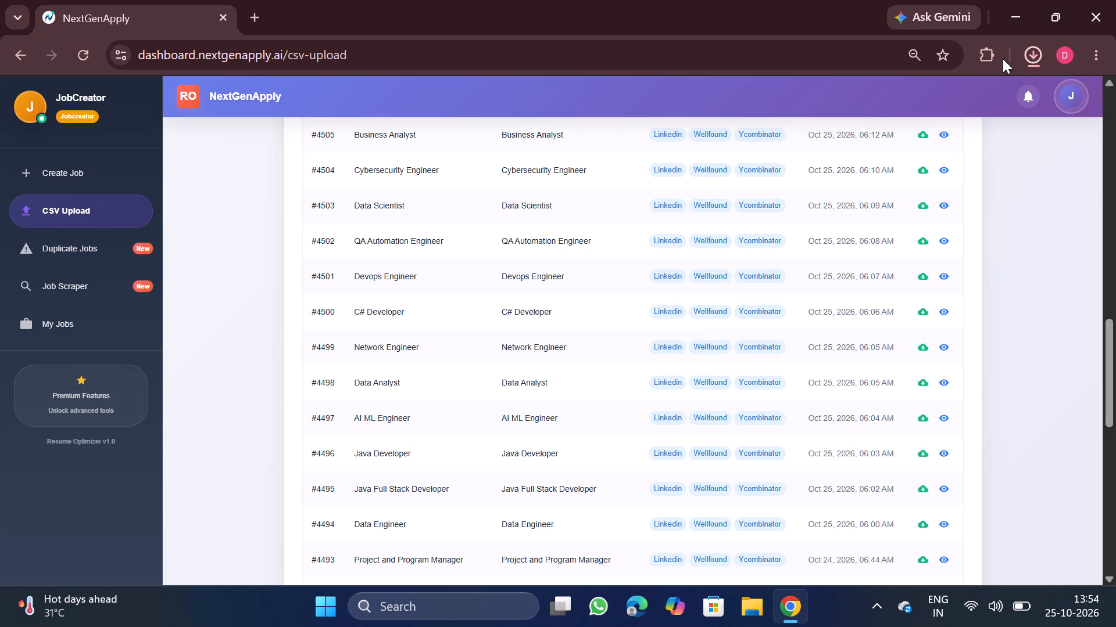
Open the downloaded Java Full Stack Developer processed jobs CSV in Excel.
click(931, 108)
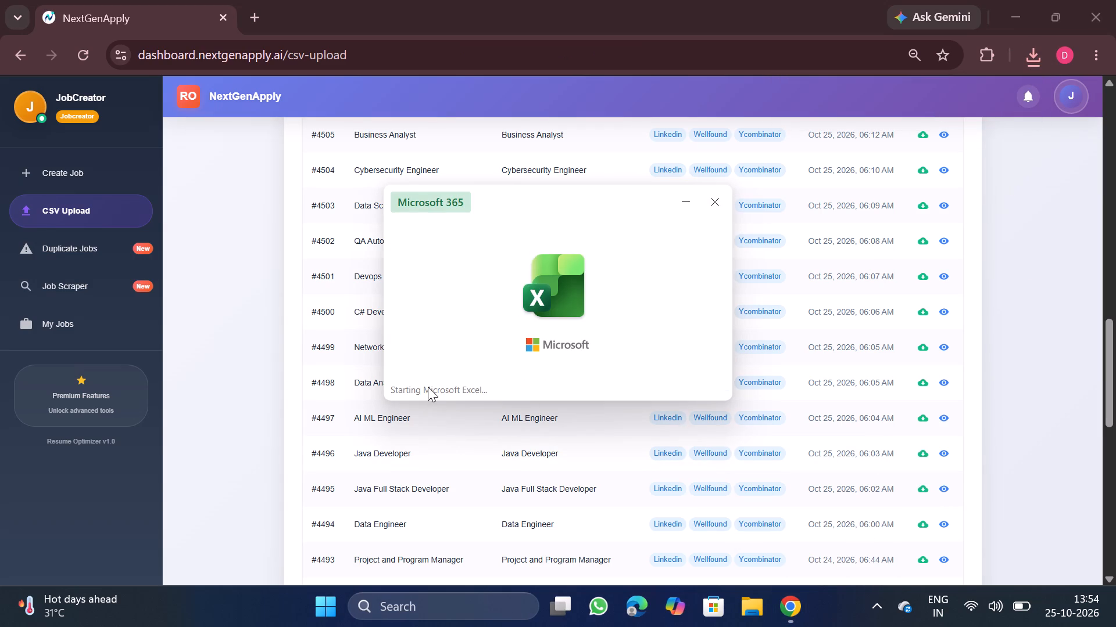
Remove duplicate rows from the whole processed jobs table, comparing only the company column.
key(ctrl+a)
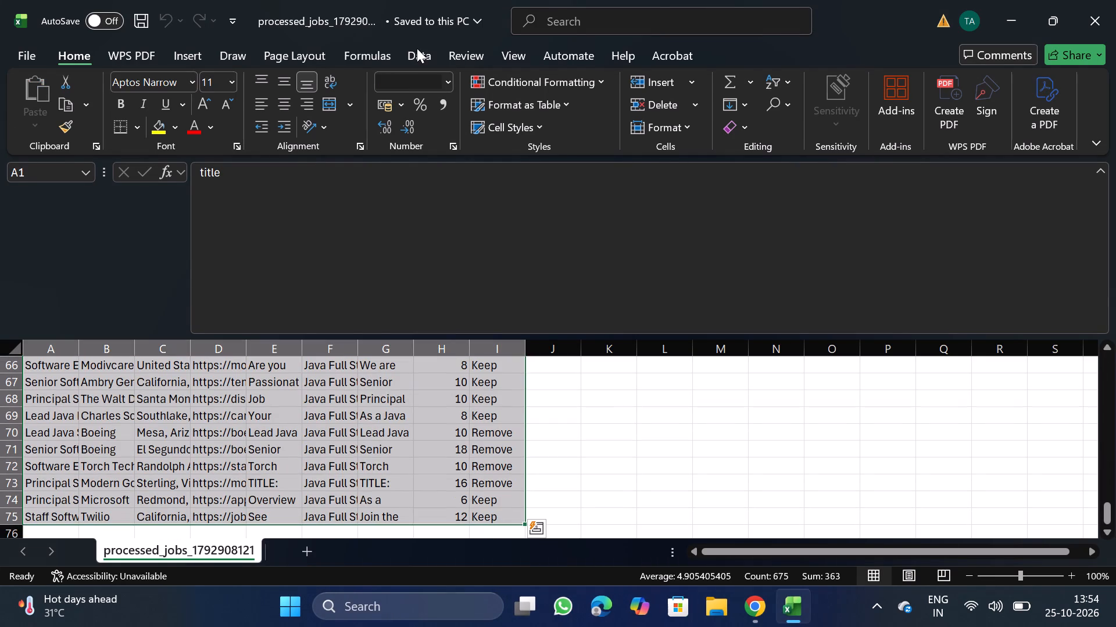
click(420, 52)
click(744, 100)
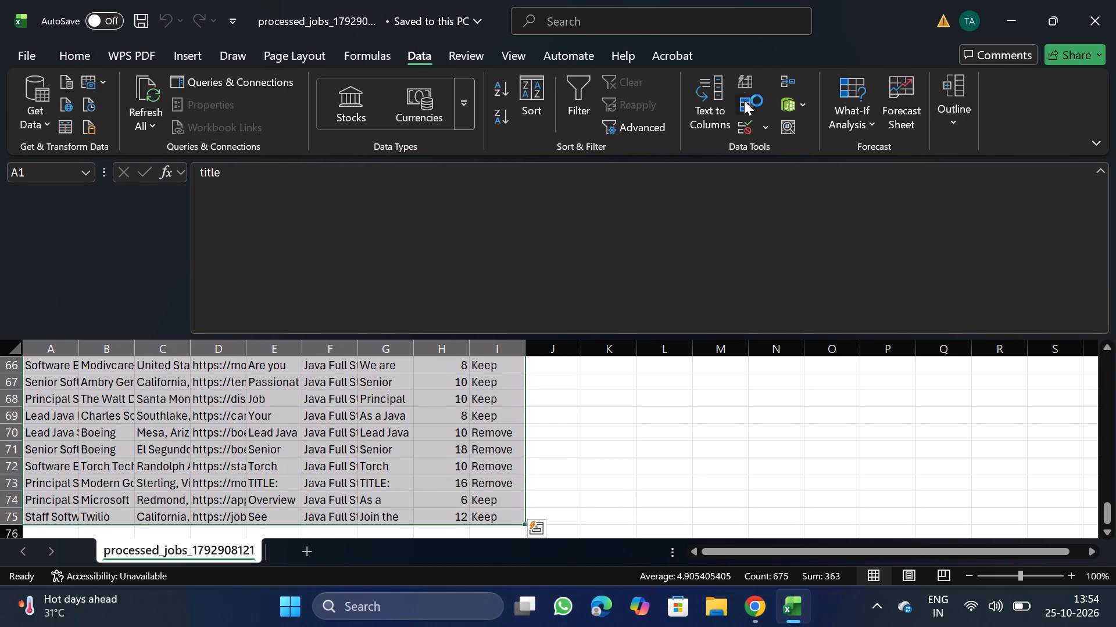
click(262, 267)
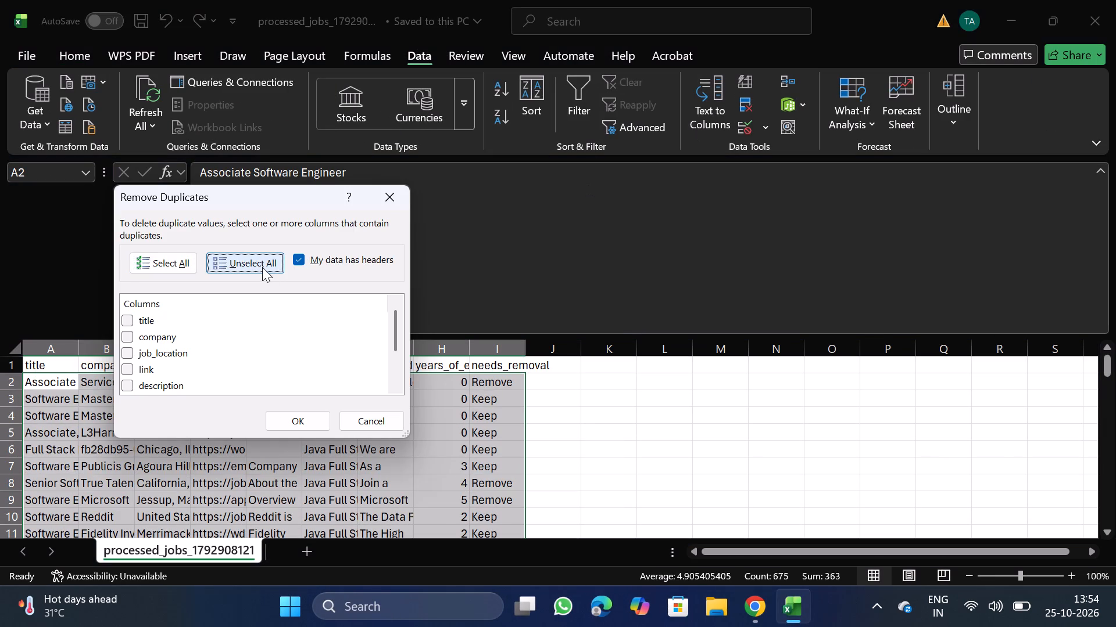
click(131, 336)
click(293, 416)
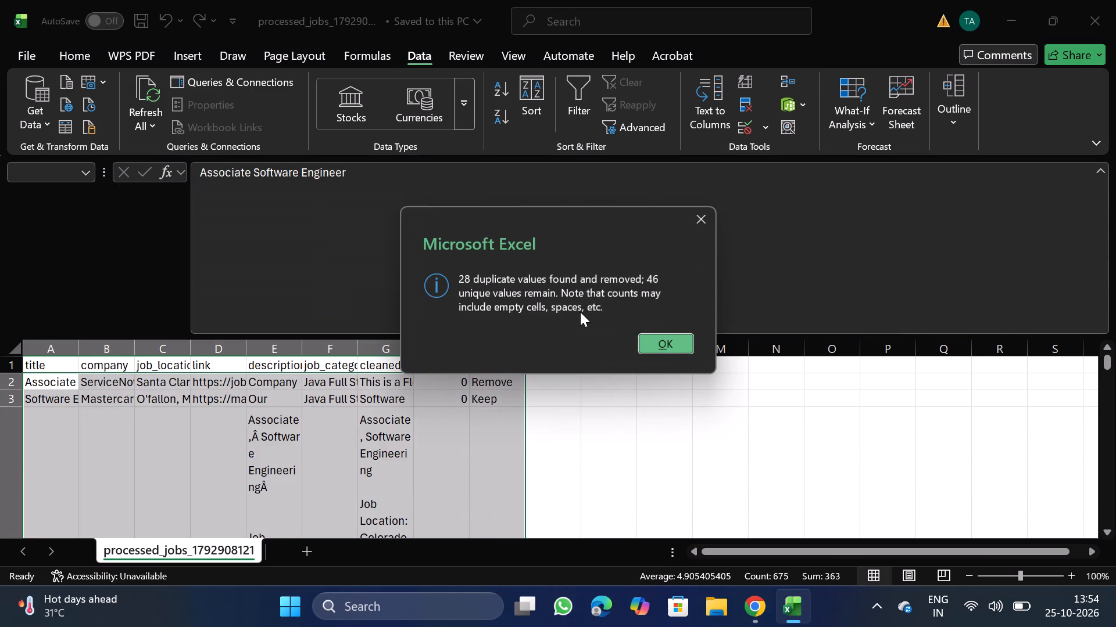
click(665, 343)
Add filters to the header row and filter the needs_removal column to show only the Remove rows.
click(493, 366)
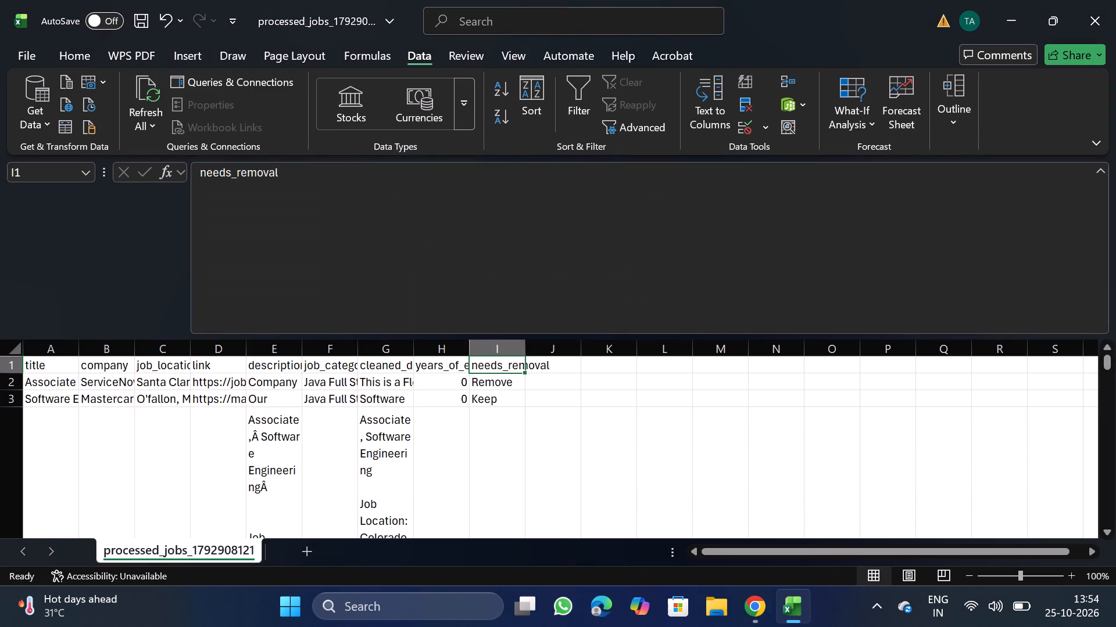
click(571, 106)
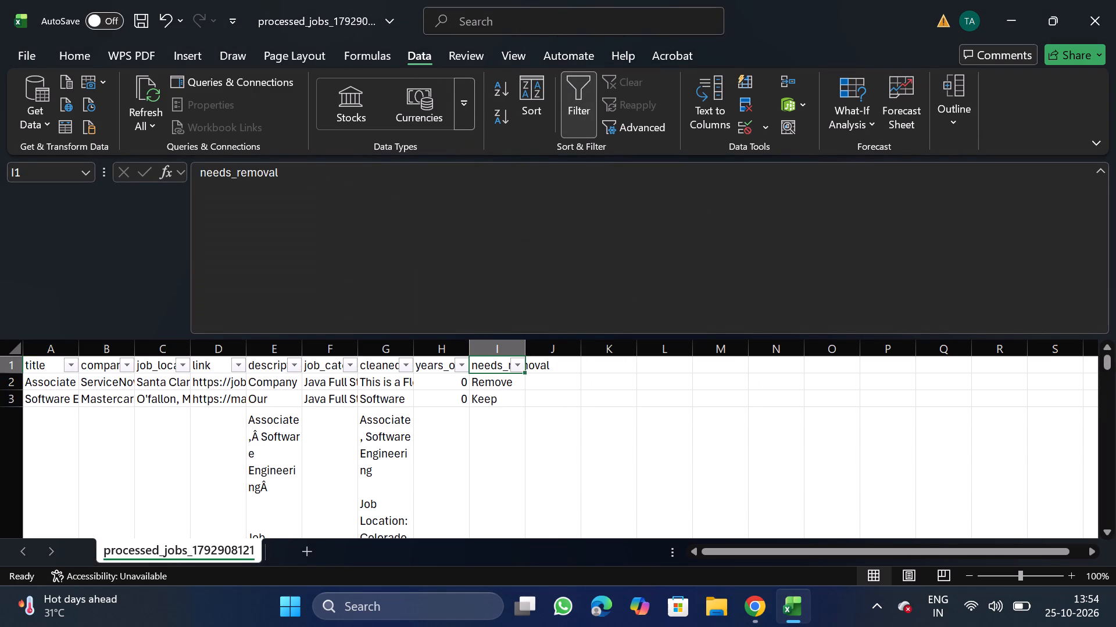
click(519, 372)
click(337, 409)
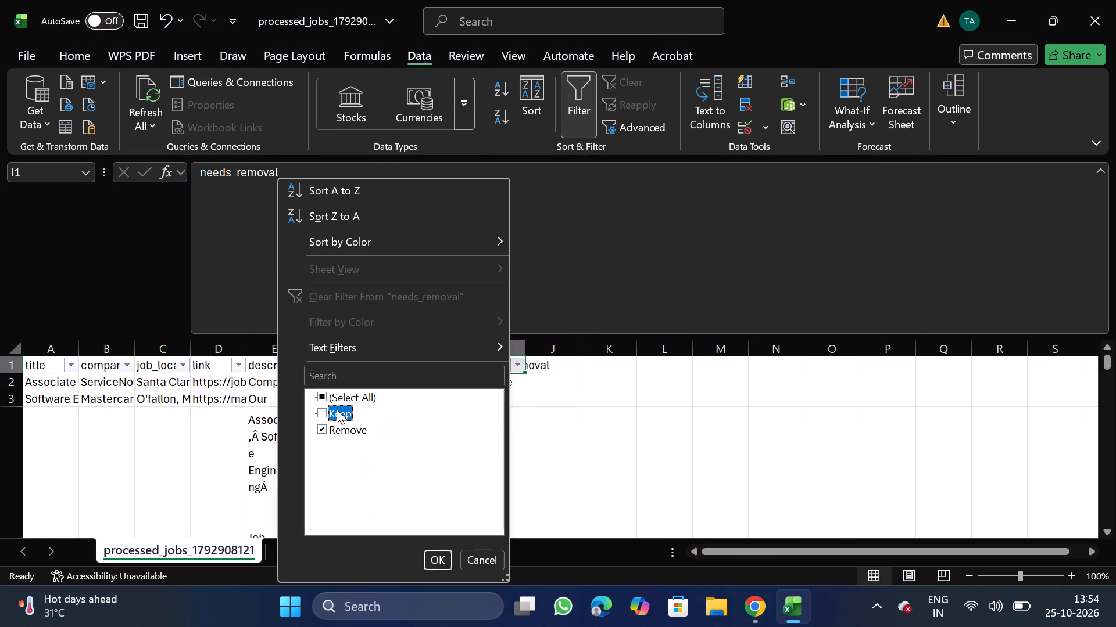
click(442, 564)
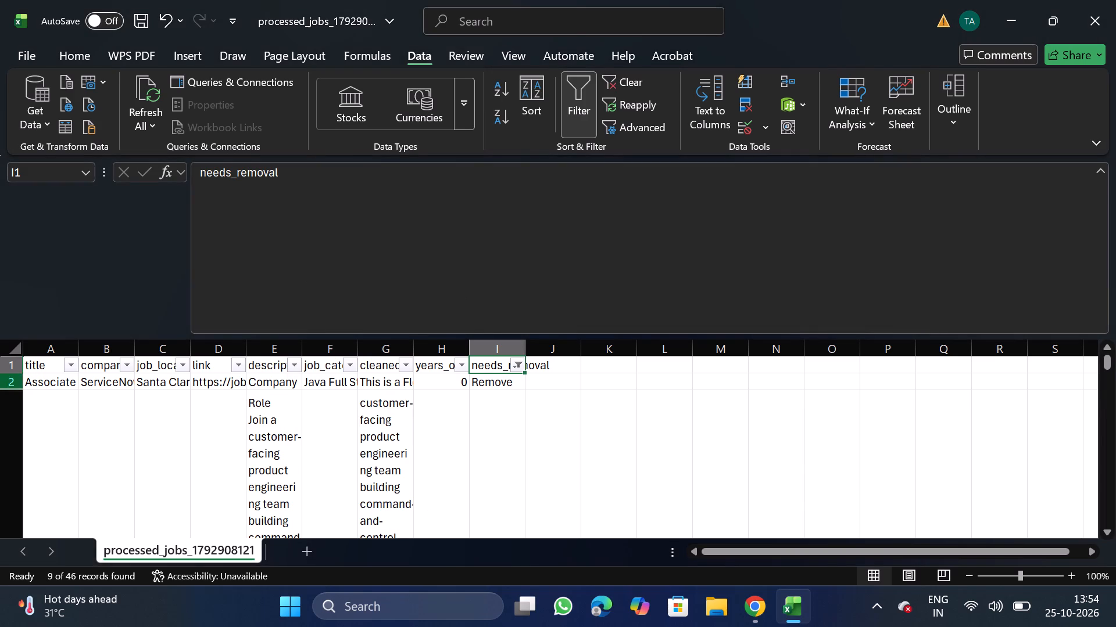
Delete all the filtered Remove rows and turn off the filter so the remaining rows show.
click(2, 383)
key(ctrl+shift+Down)
right_click(128, 437)
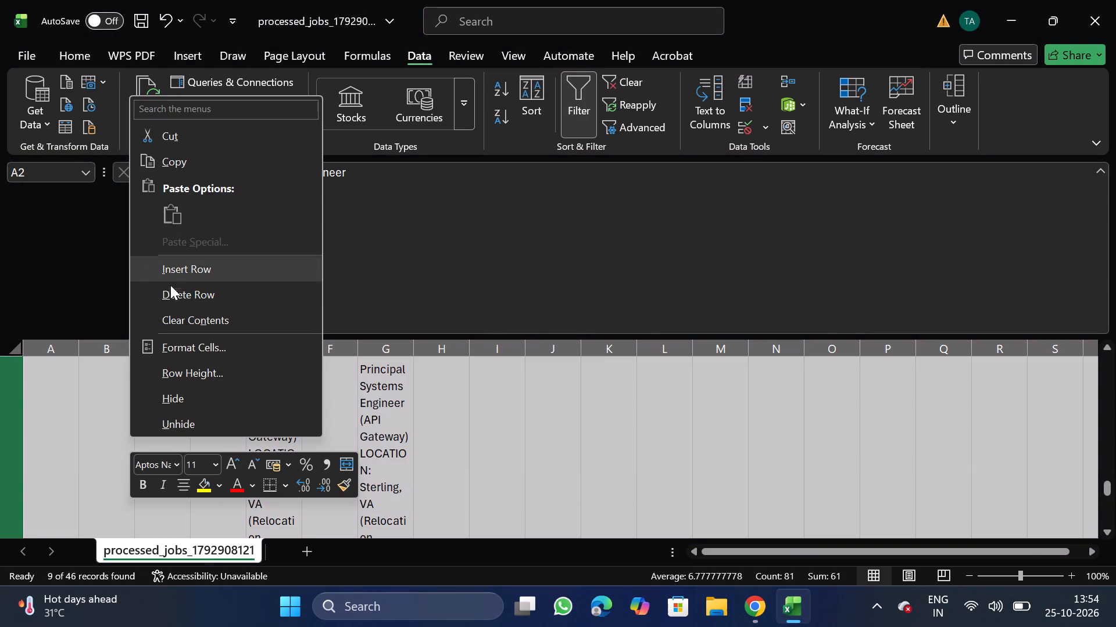
click(187, 293)
click(577, 102)
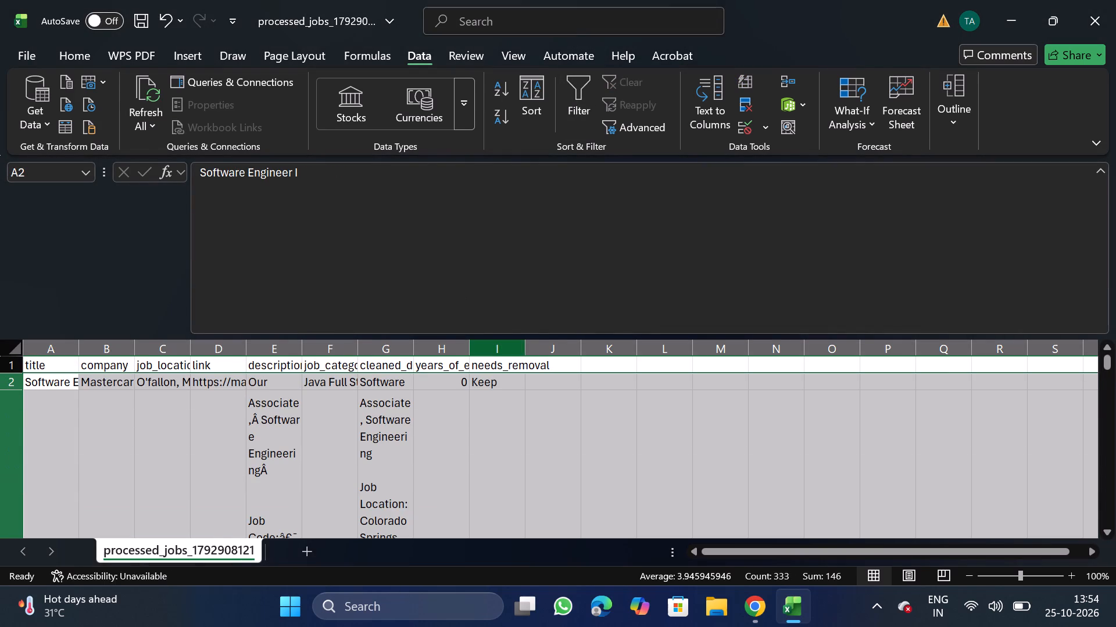
Delete the needs_removal column.
click(483, 348)
right_click(489, 413)
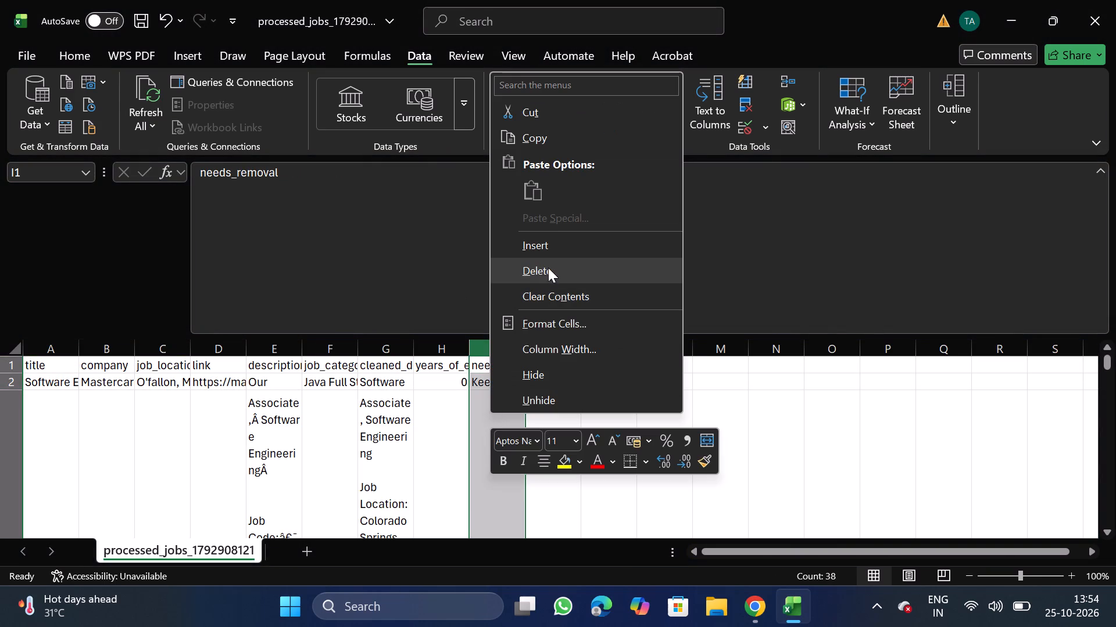
click(548, 268)
Add filters to the header row and filter years_of_experience to show only the values 8, 10 and 12.
click(442, 363)
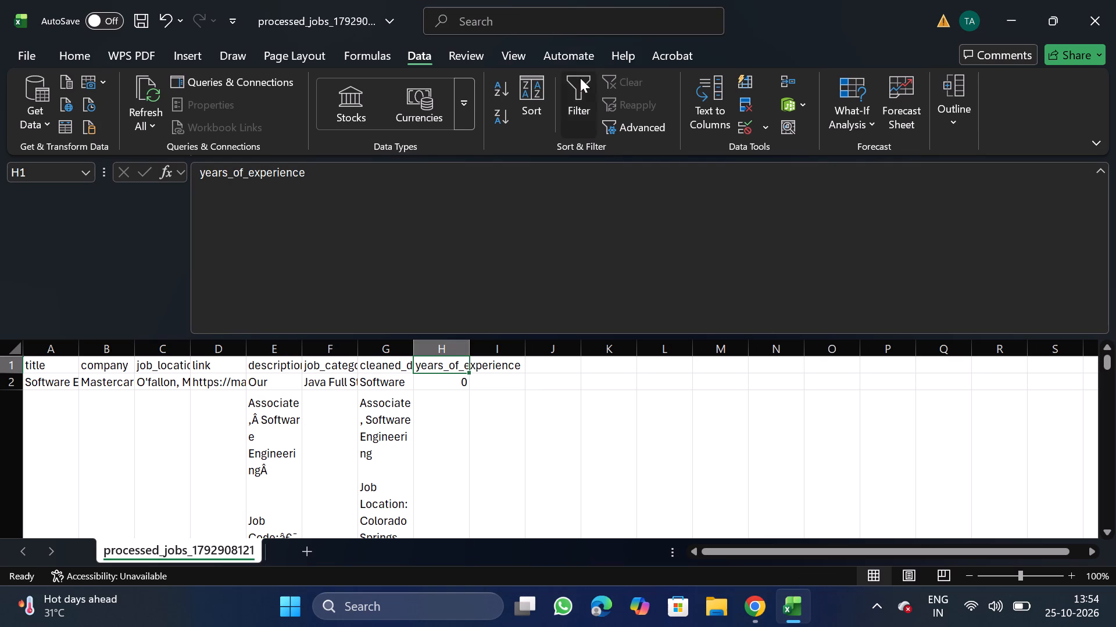
click(580, 78)
click(462, 365)
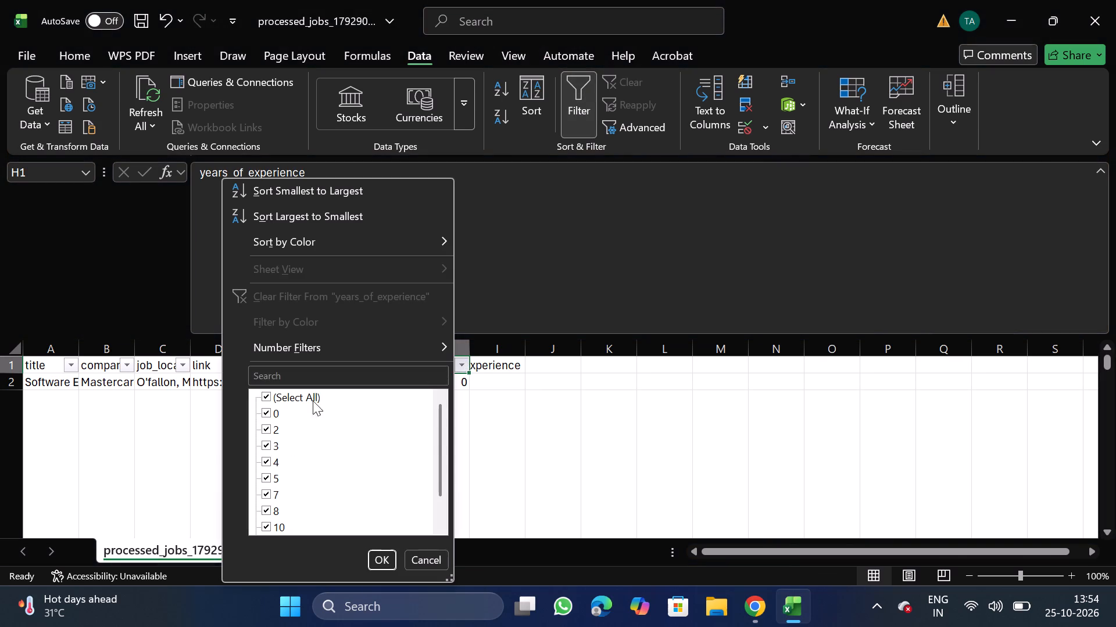
click(306, 402)
click(263, 512)
click(266, 530)
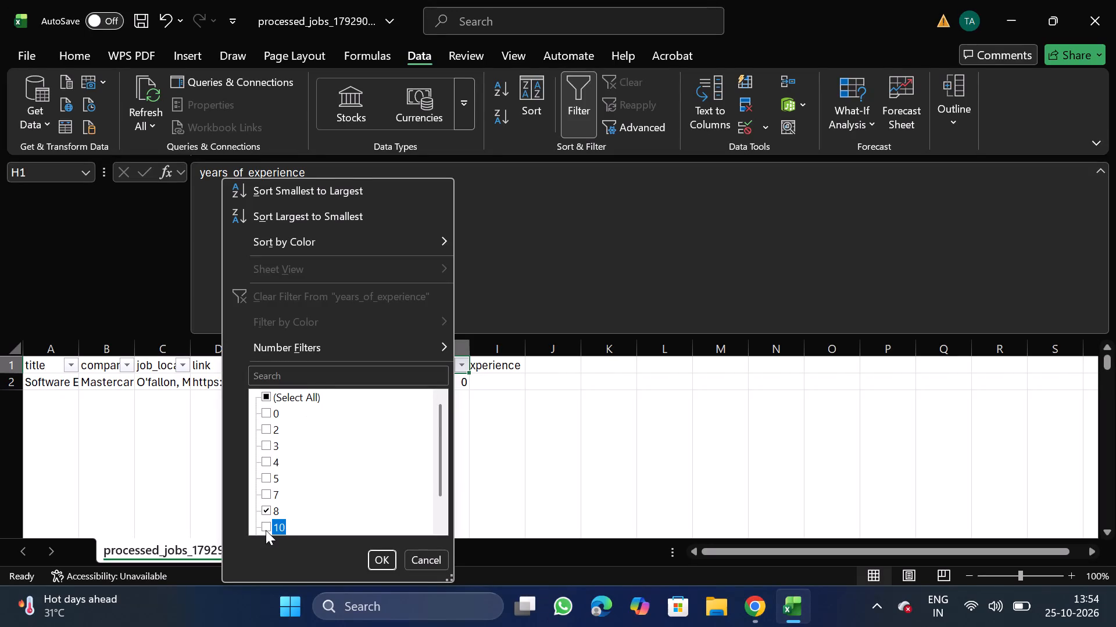
scroll(266, 530, down, 1)
click(267, 510)
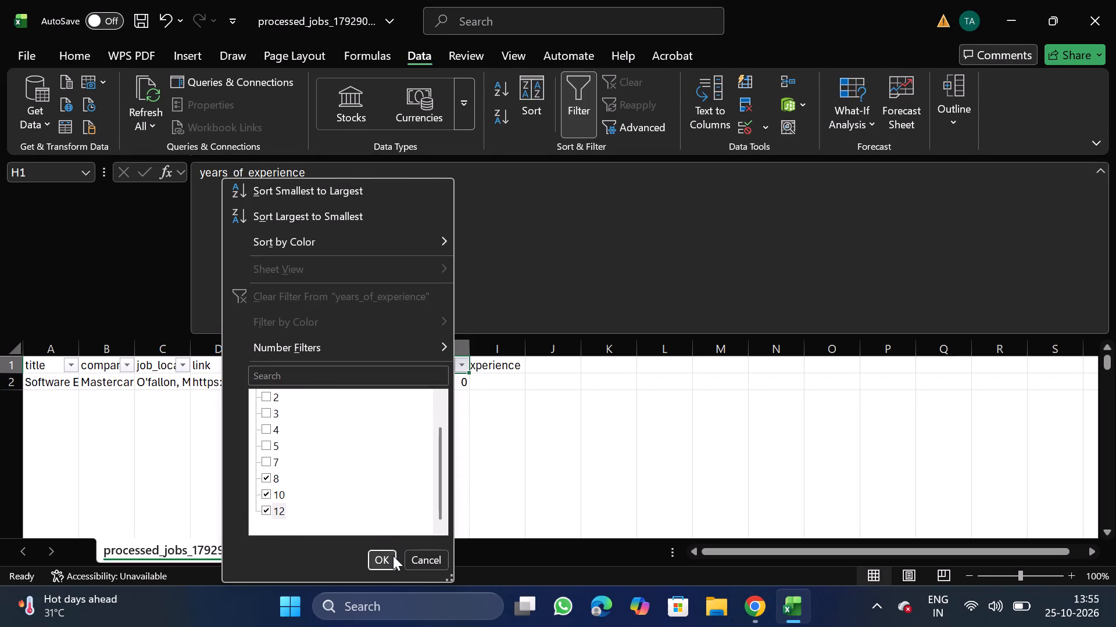
double_click(393, 556)
Delete all the filtered rows with 8, 10 or 12 years of experience and turn off the filter.
click(2, 403)
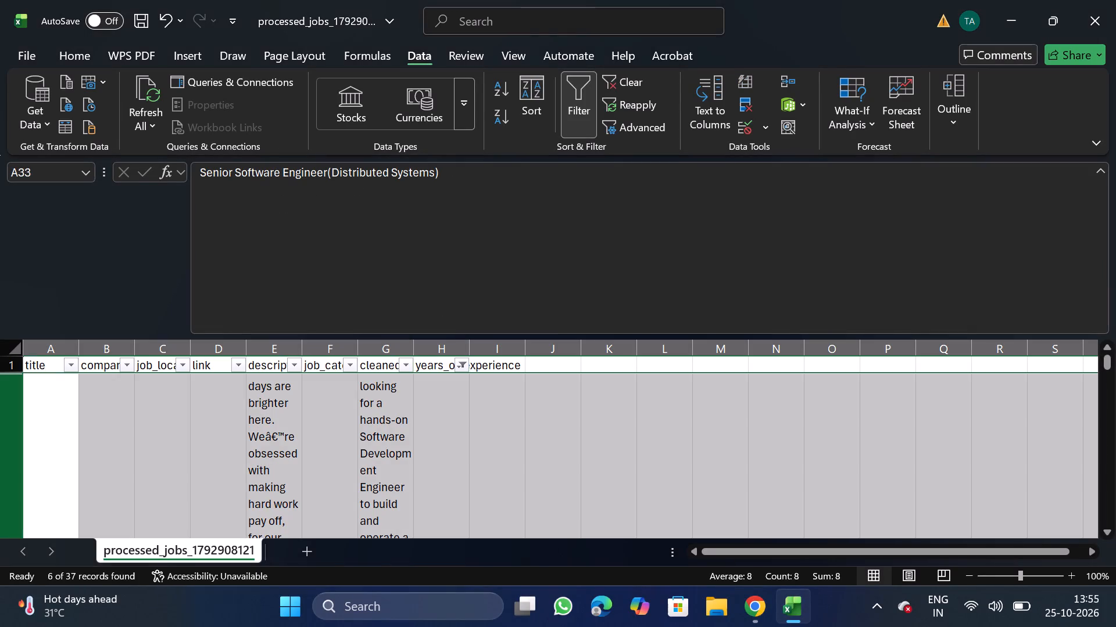
key(ctrl+shift+Down)
right_click(114, 467)
click(168, 316)
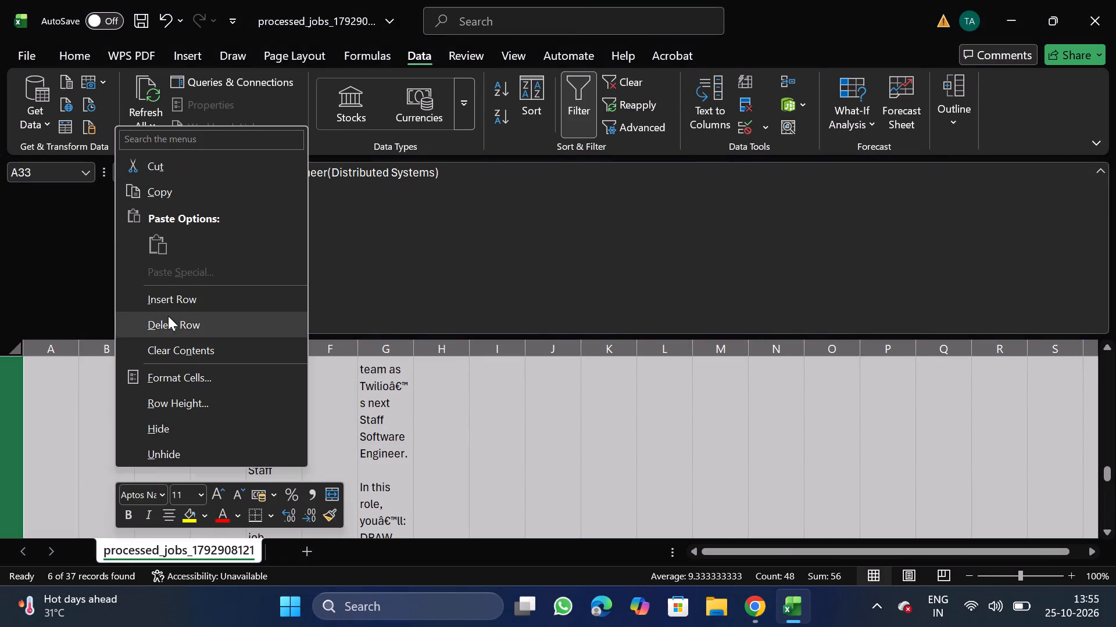
click(573, 98)
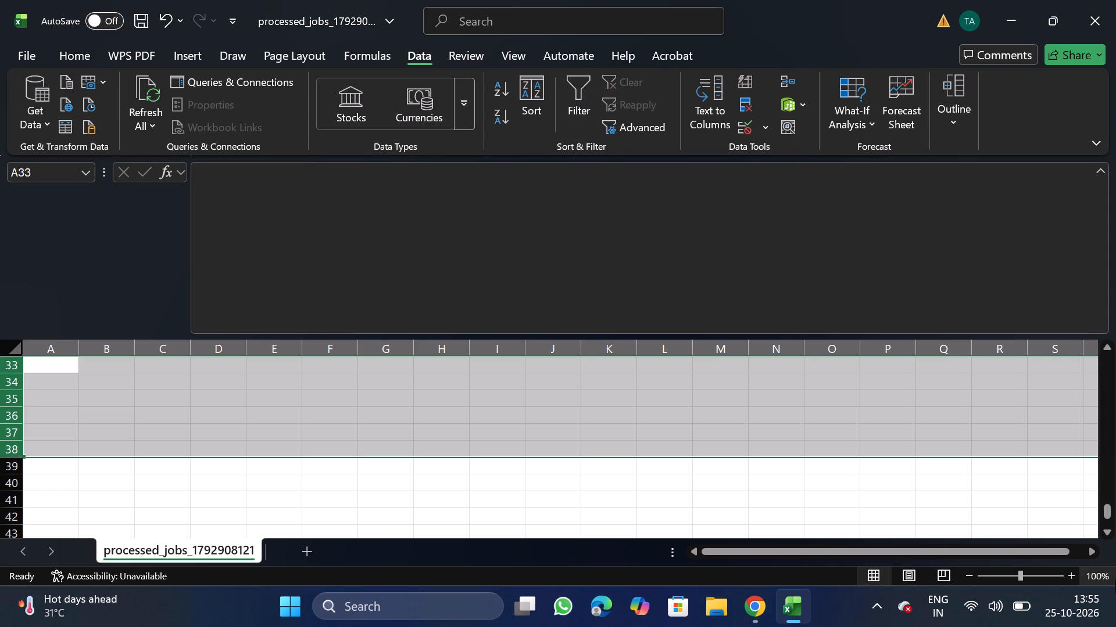
Move the job_category column in front of the title column as the sheet's first column.
drag(1106, 517, 1093, 283)
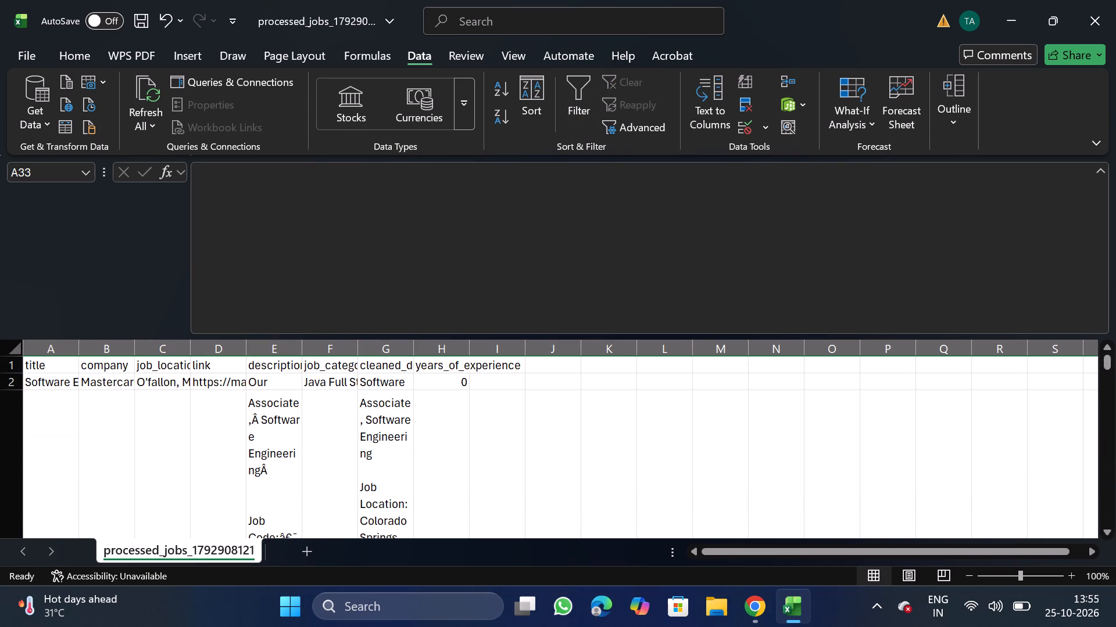
click(341, 345)
key(ctrl+x)
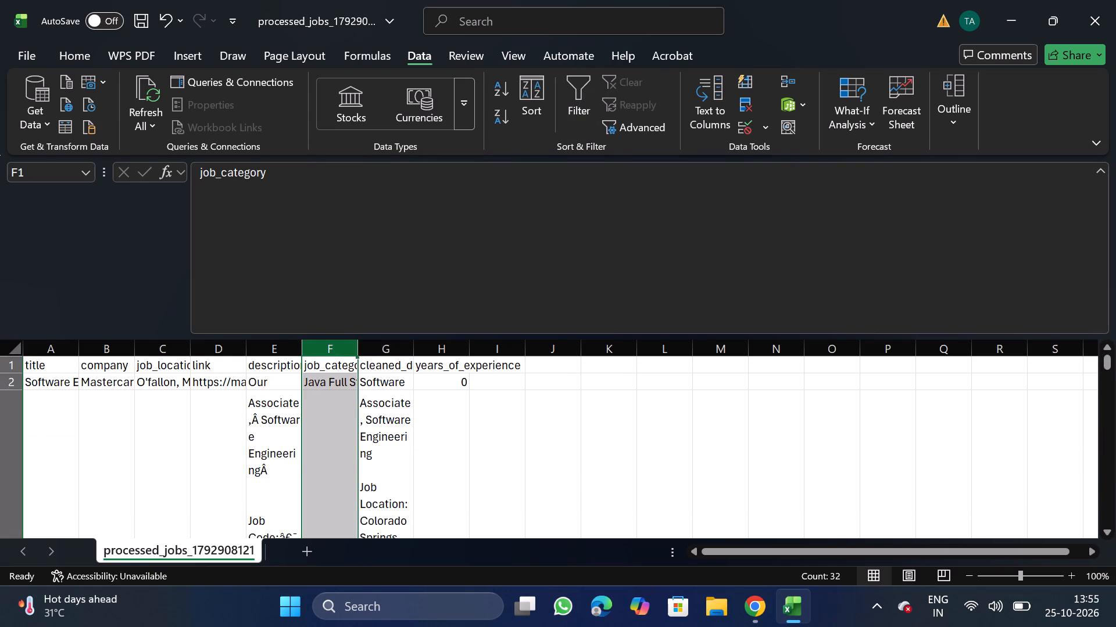
drag(38, 350, 40, 412)
right_click(40, 412)
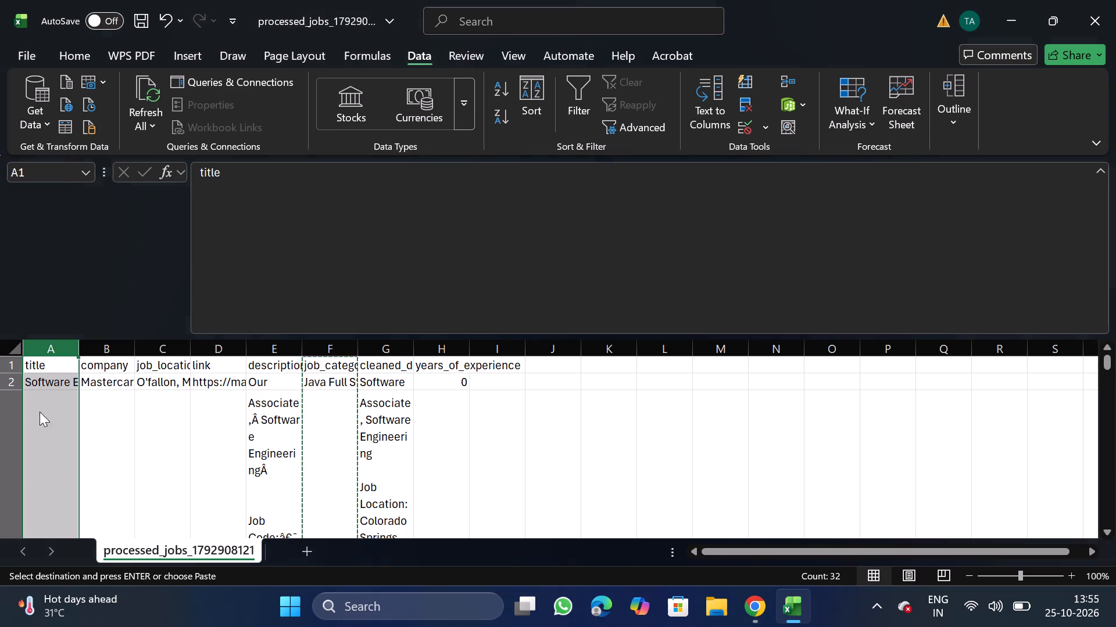
click(110, 243)
Turn off text wrapping for the description column and the cleaned description column beside it.
click(316, 345)
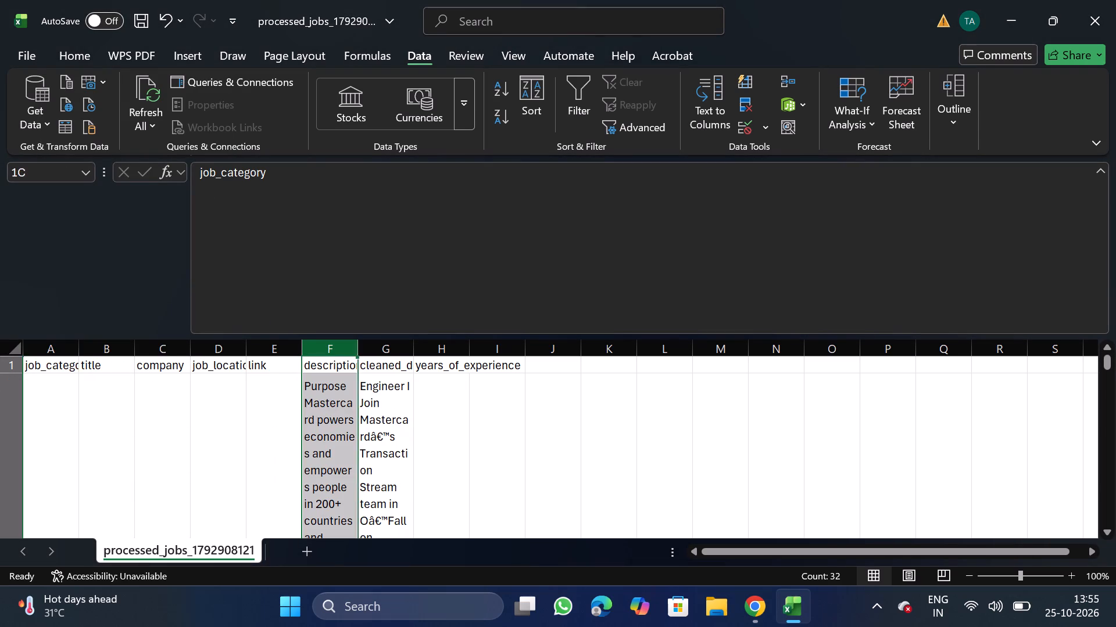
key(shift+Right)
click(80, 57)
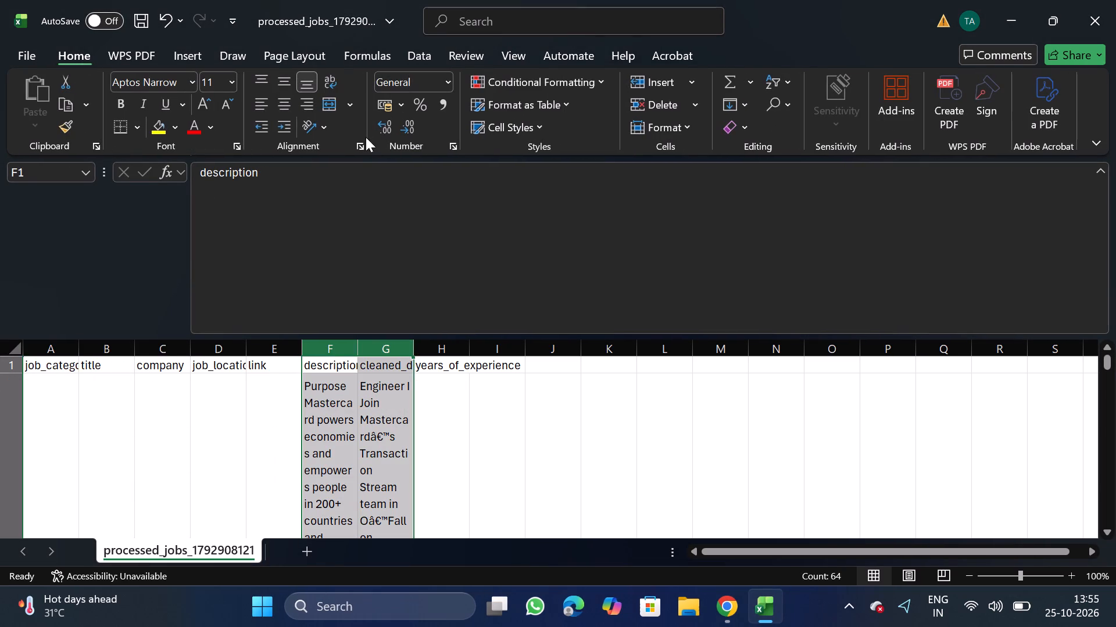
click(363, 147)
double_click(103, 281)
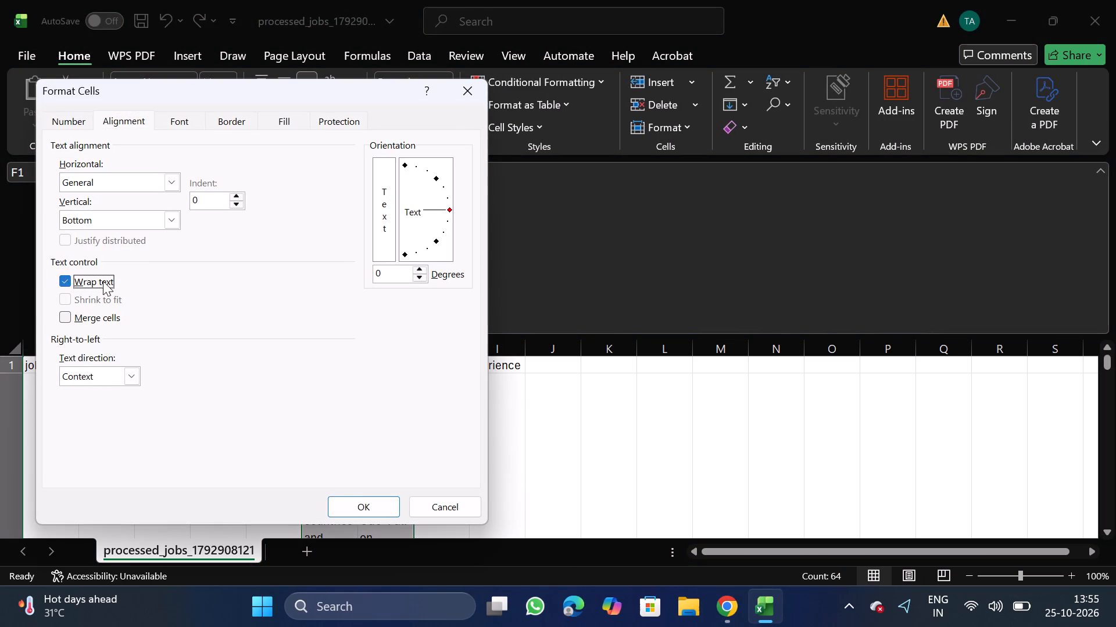
click(356, 503)
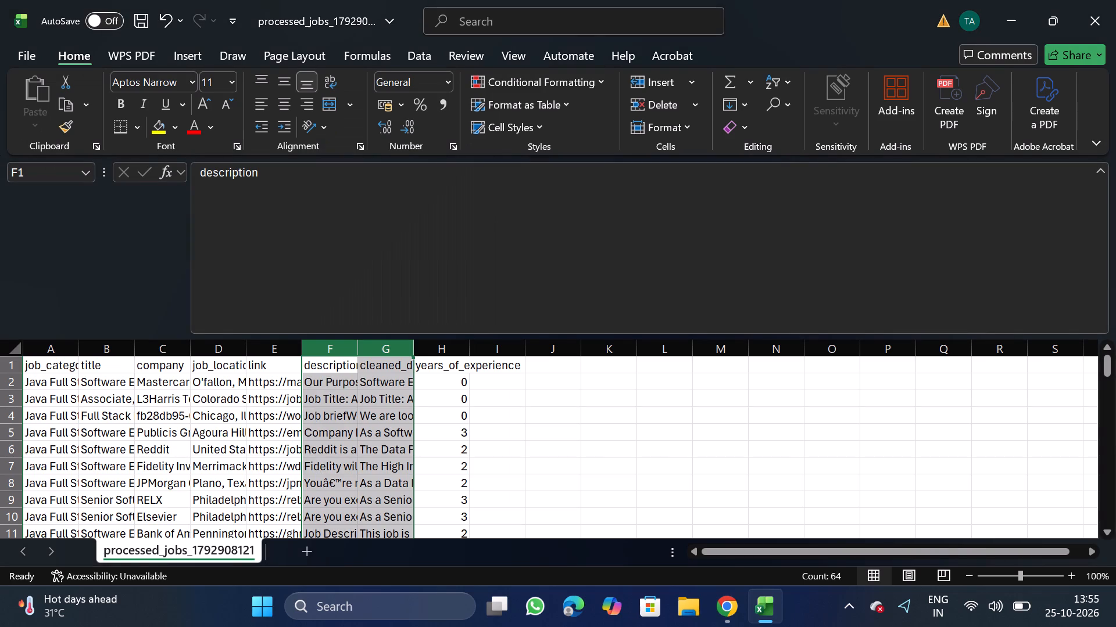
Move the link column to the end of the table, after years_of_experience.
click(287, 344)
key(ctrl+x)
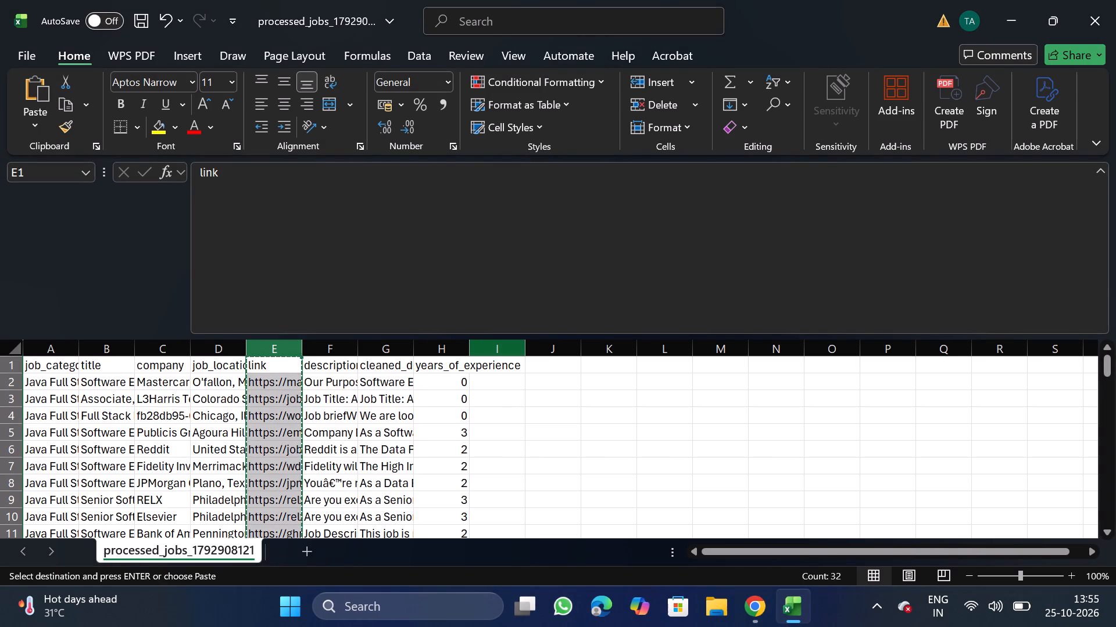
drag(503, 345, 497, 430)
right_click(497, 430)
click(538, 260)
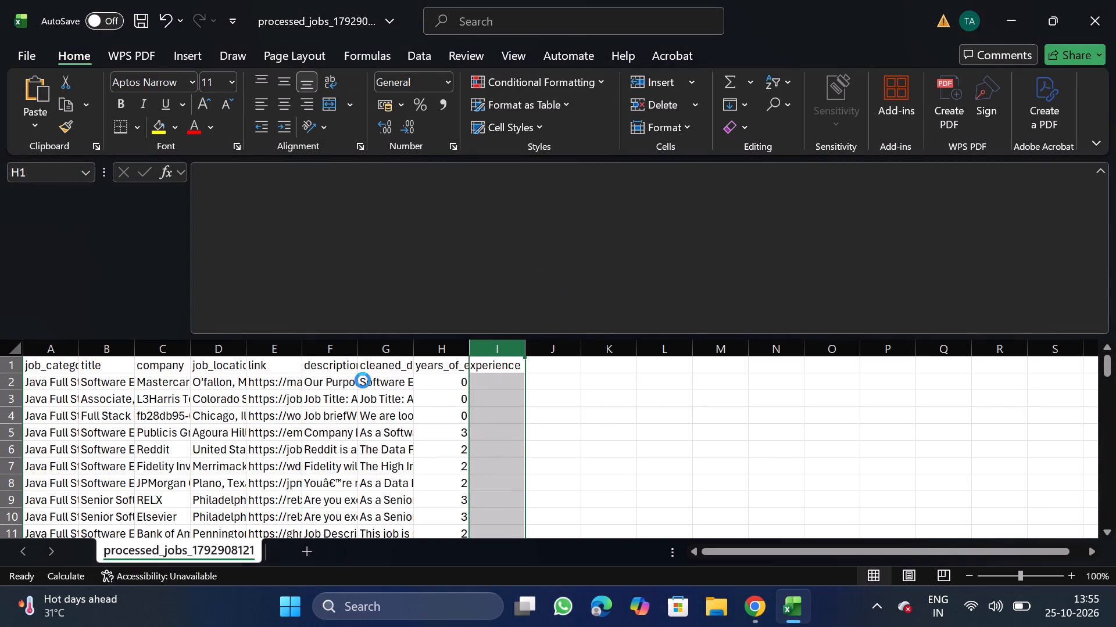
Move the years_of_experience column between job_location and description.
click(369, 349)
key(ctrl+x)
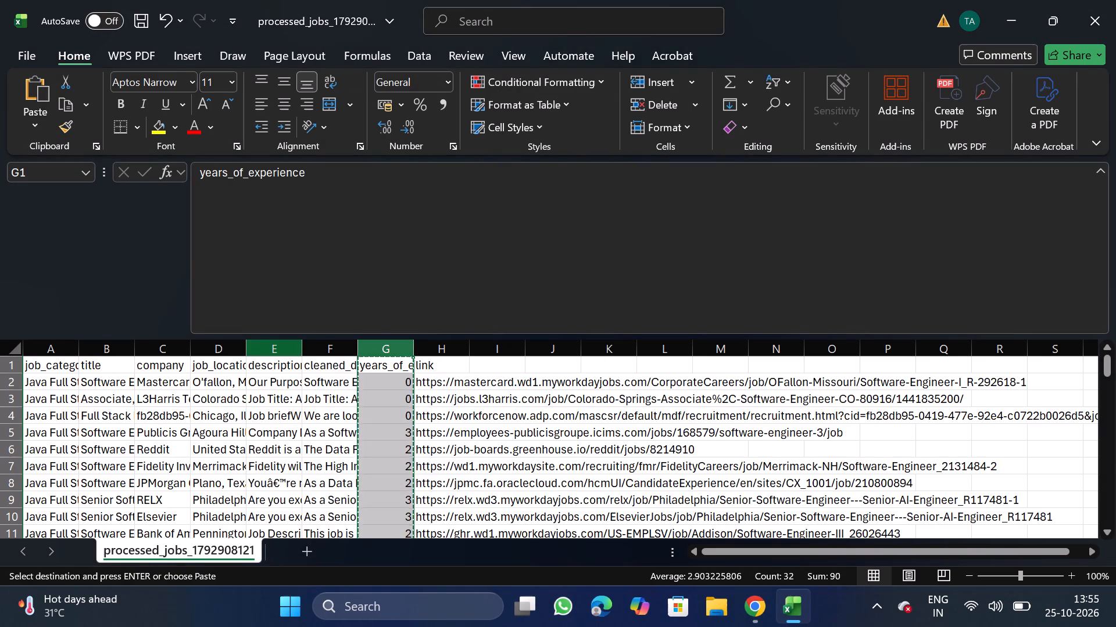
click(284, 356)
drag(273, 353, 256, 417)
right_click(256, 417)
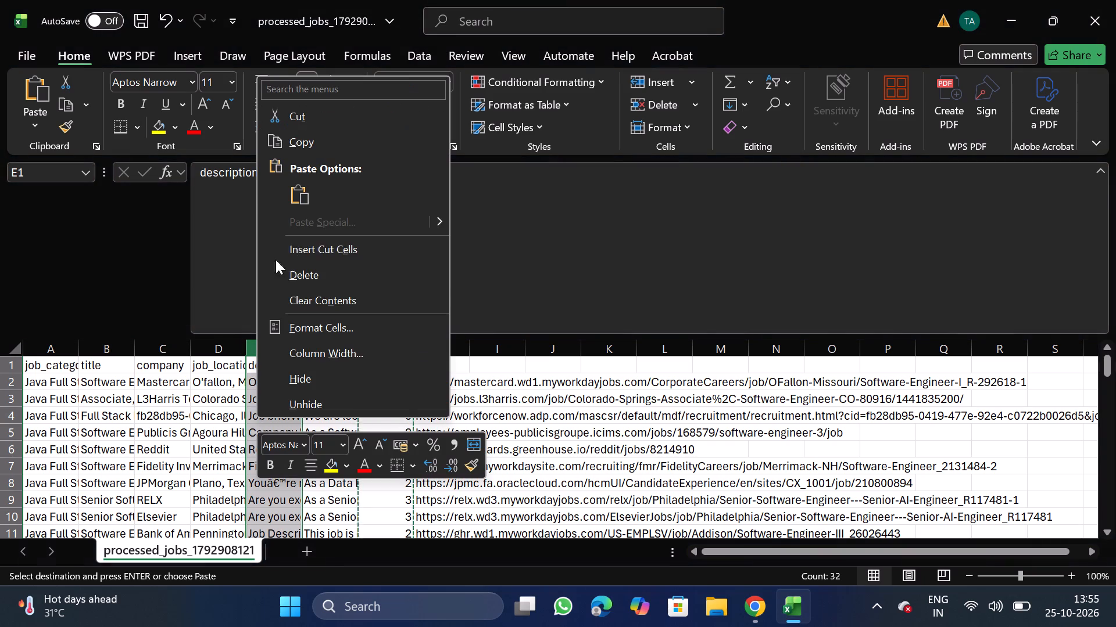
click(339, 250)
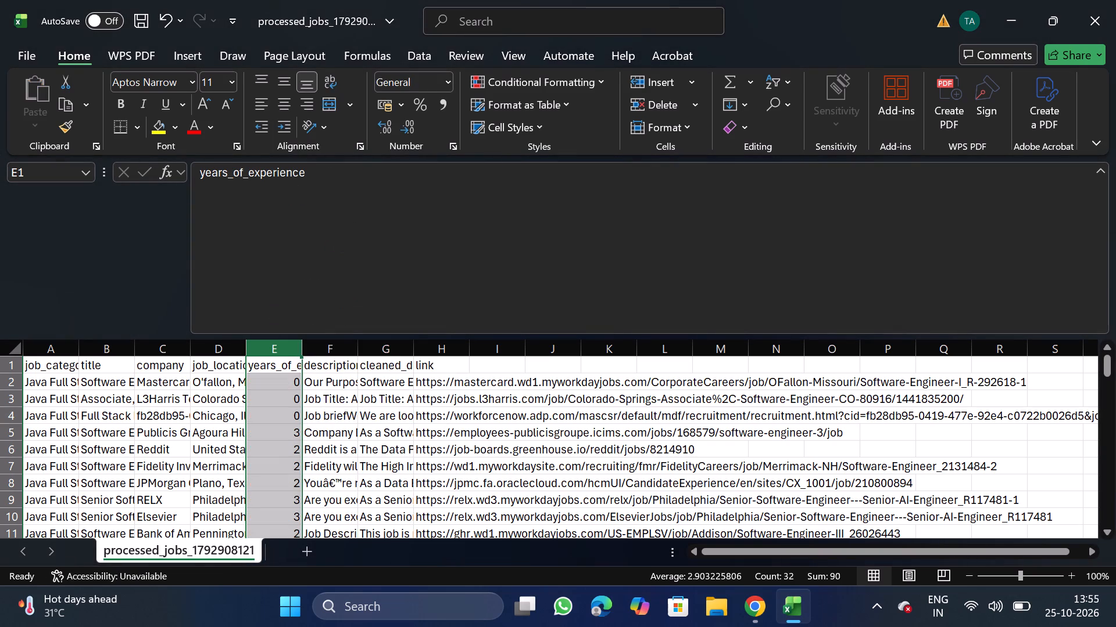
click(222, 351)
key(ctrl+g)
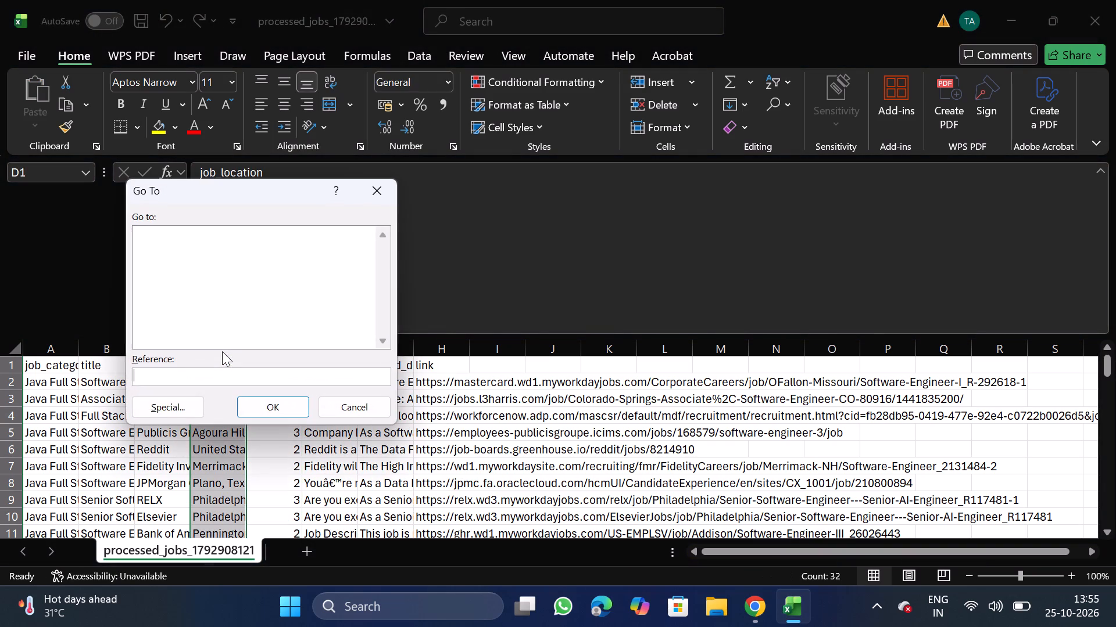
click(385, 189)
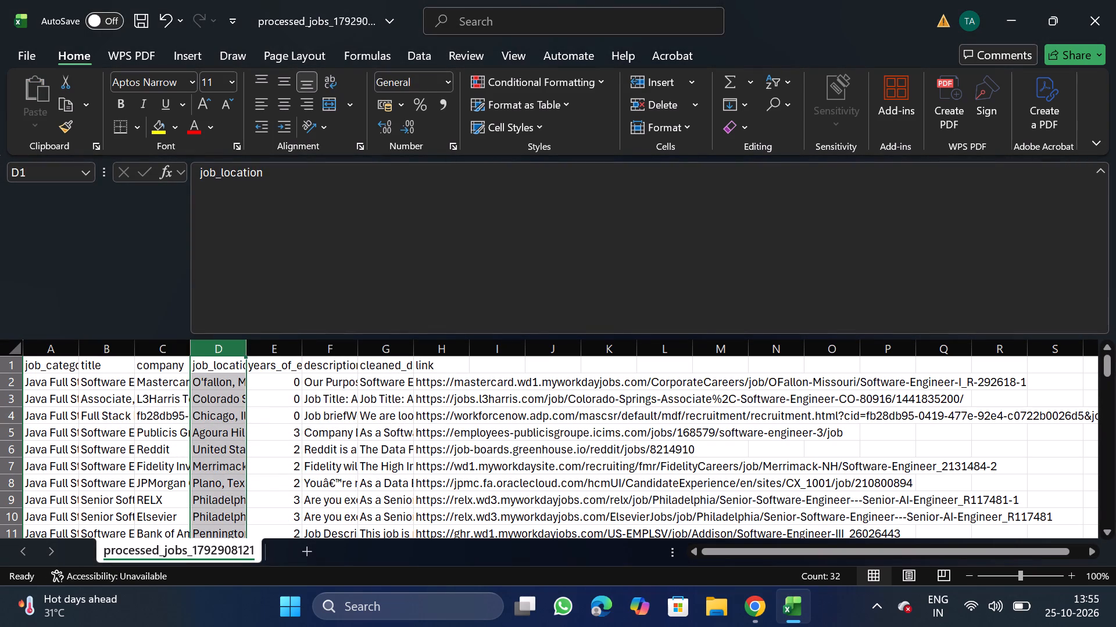
Using a filter on the title column, delete the Senior Mobile Application Developer job's row and remove the filter.
click(101, 348)
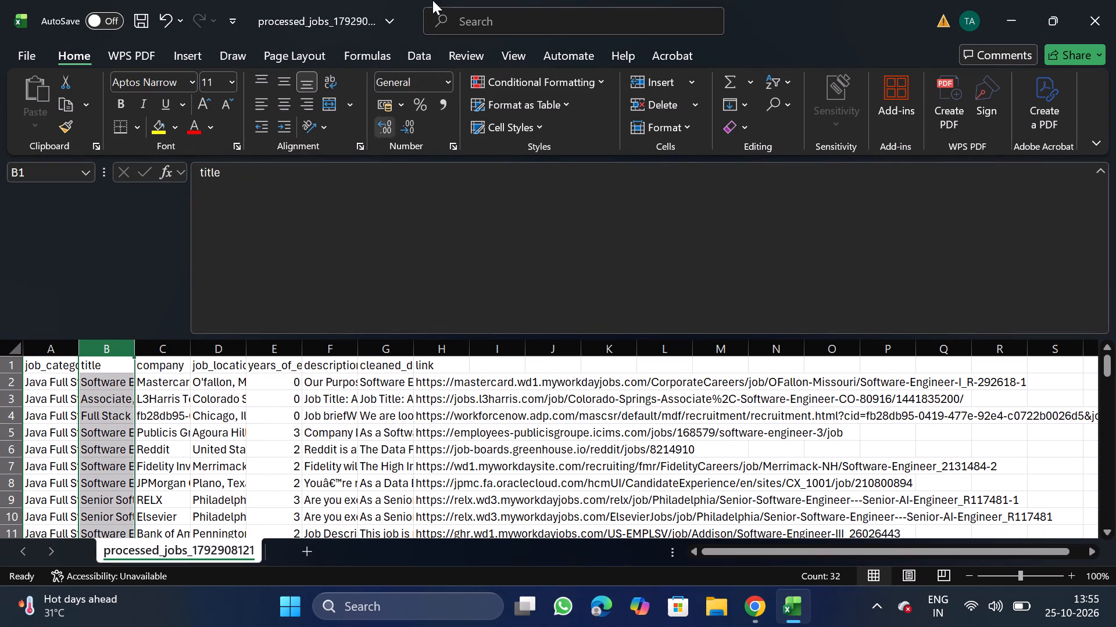
click(420, 48)
click(581, 98)
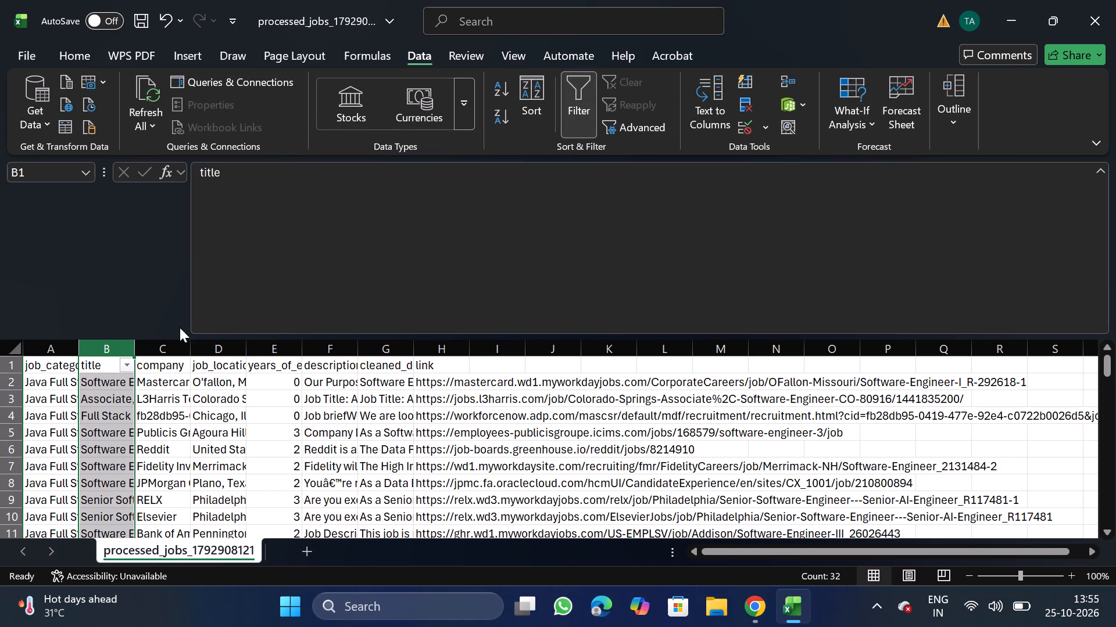
click(128, 366)
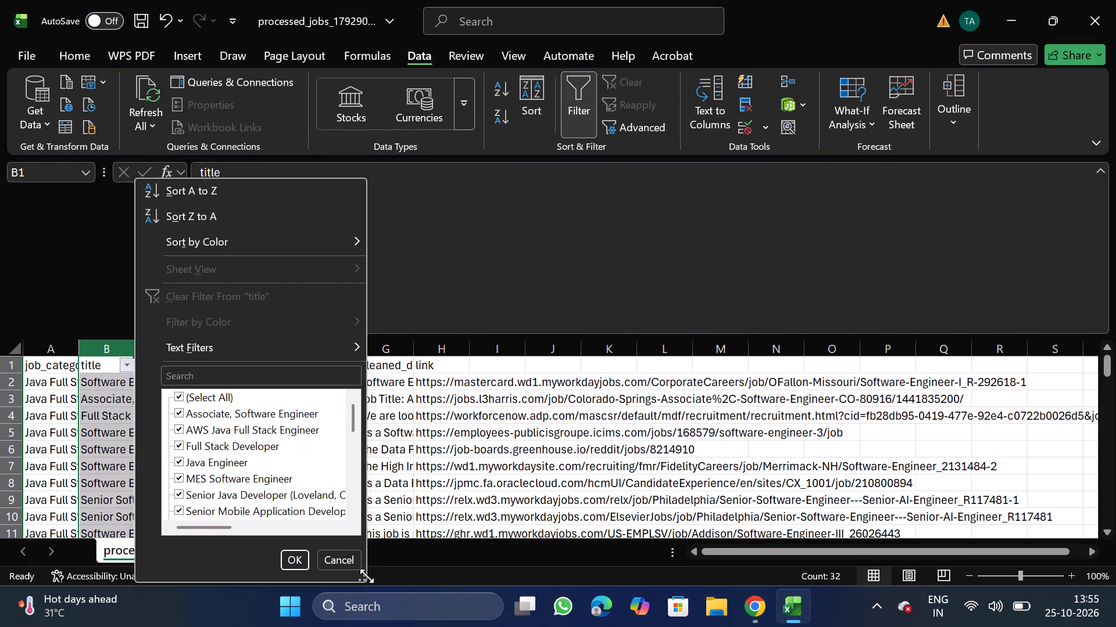
double_click(367, 576)
drag(367, 576, 854, 626)
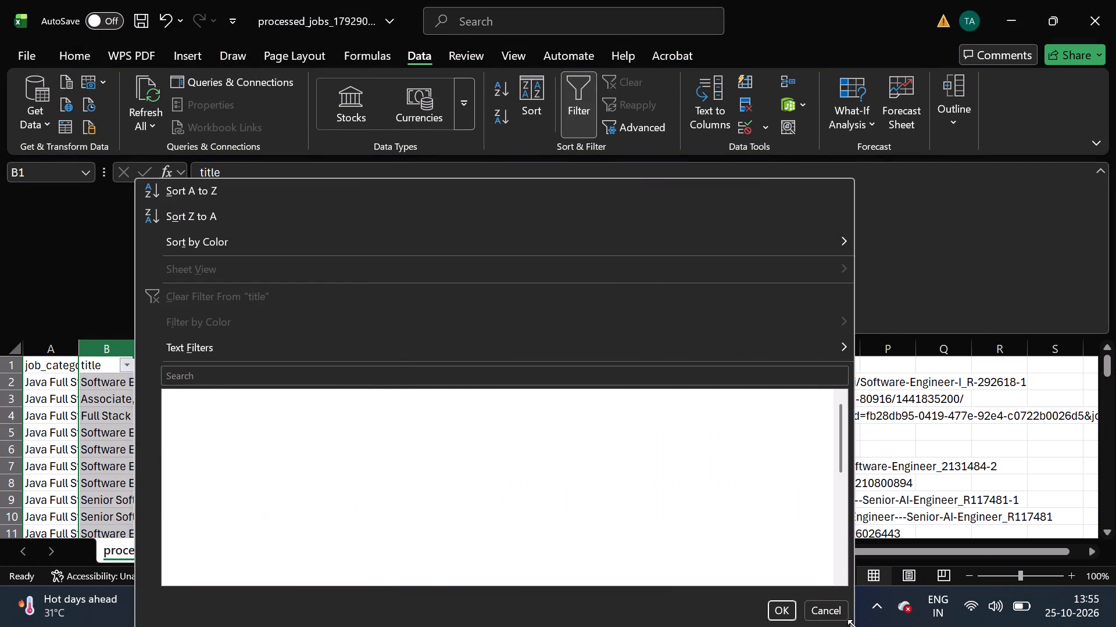
click(206, 397)
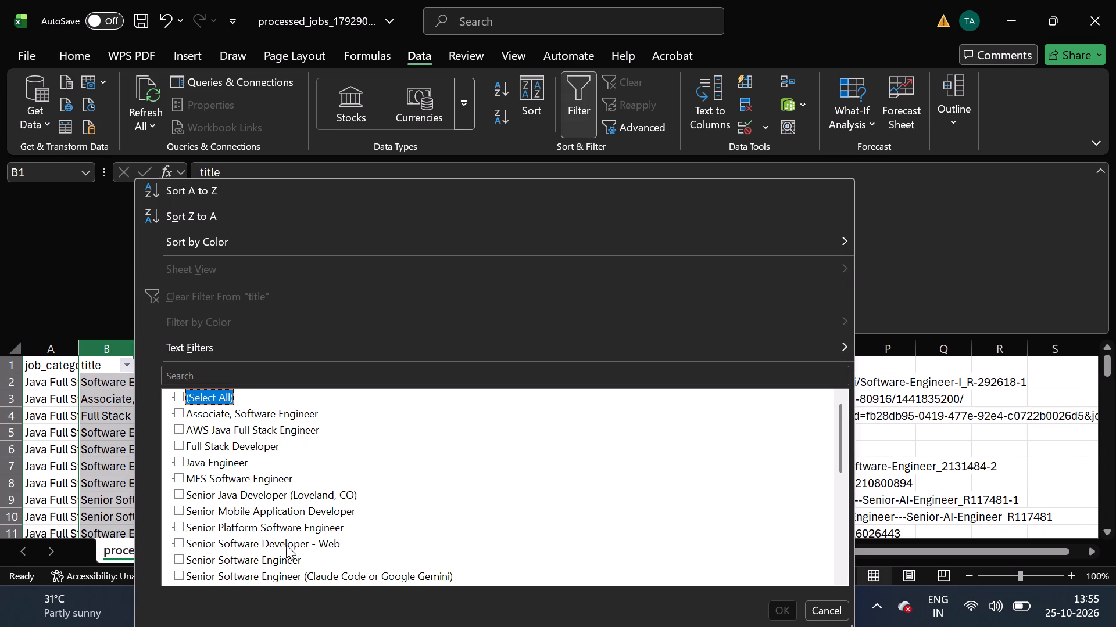
click(284, 516)
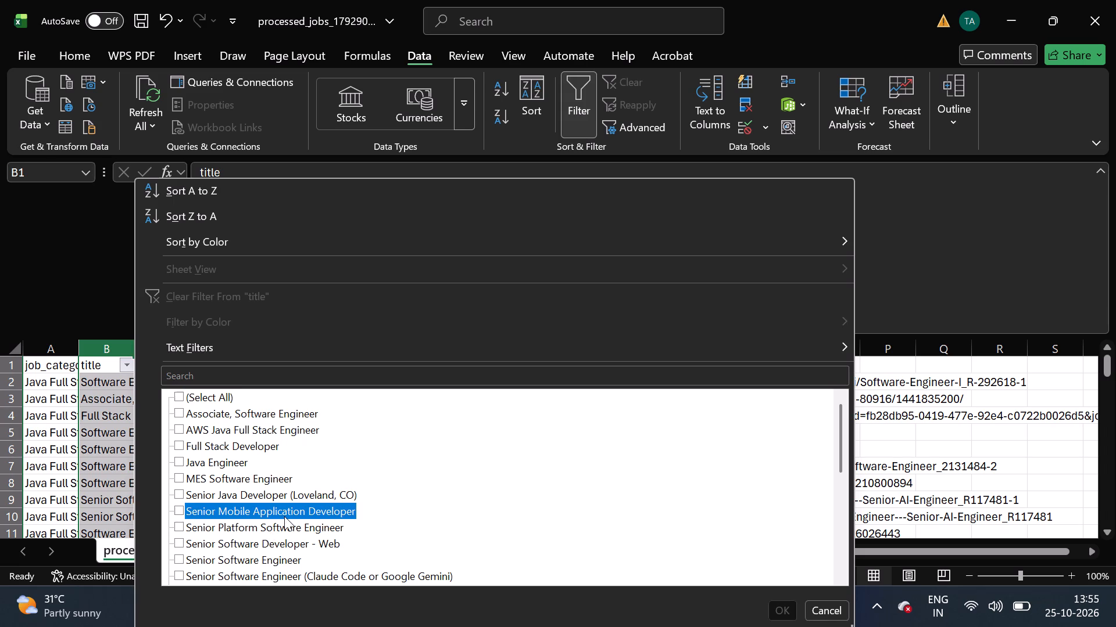
scroll(284, 516, down, 1)
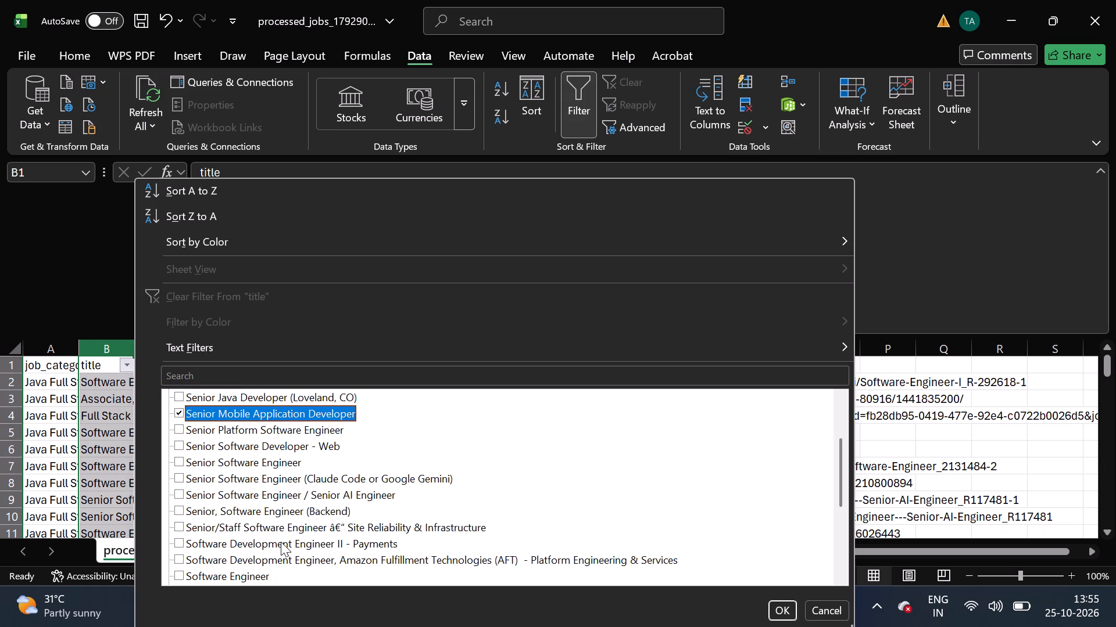
scroll(261, 570, down, 1)
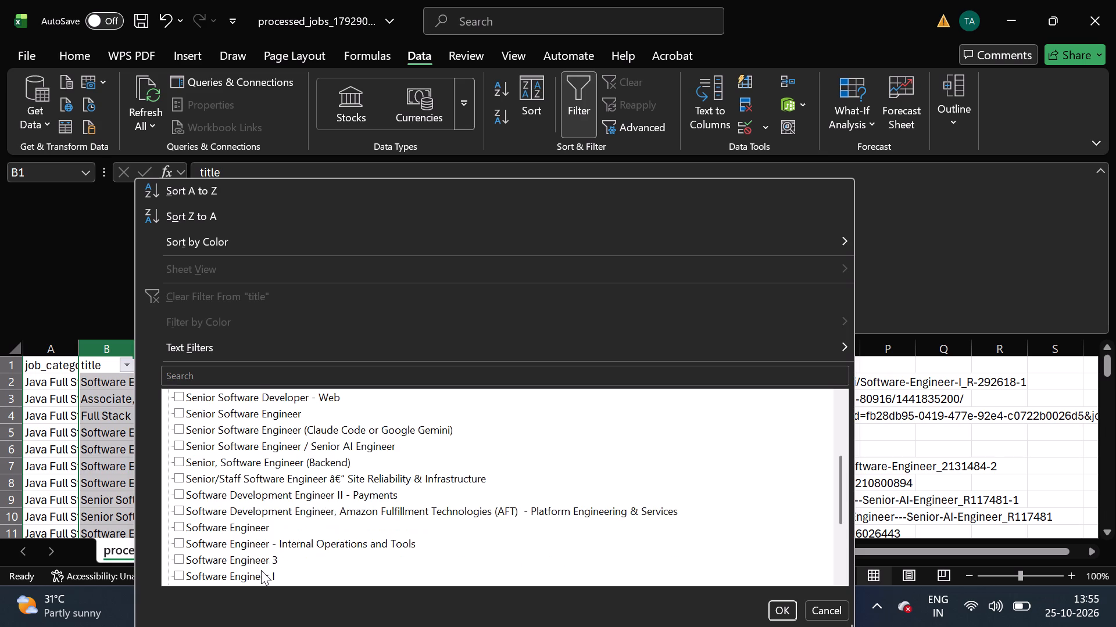
scroll(261, 570, down, 1)
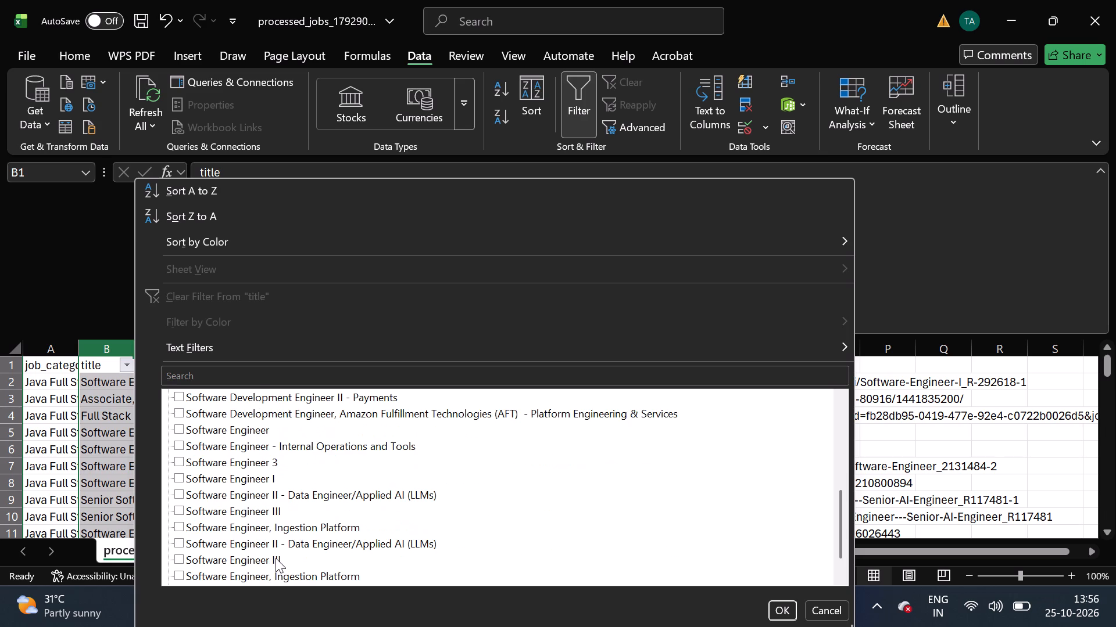
click(276, 558)
click(276, 558)
scroll(382, 564, down, 1)
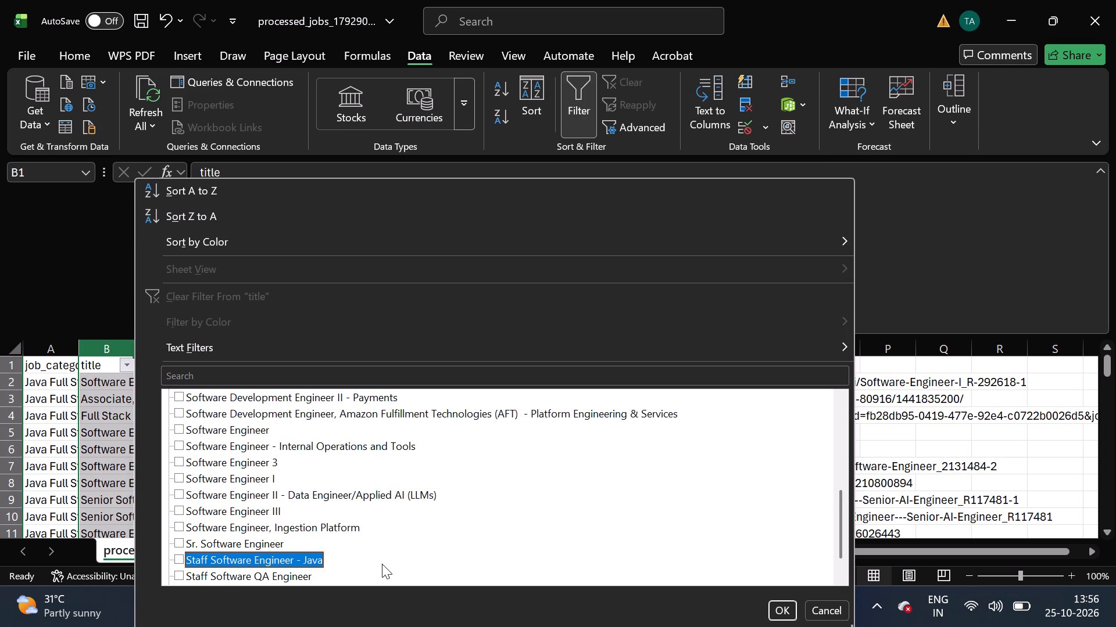
scroll(382, 564, down, 2)
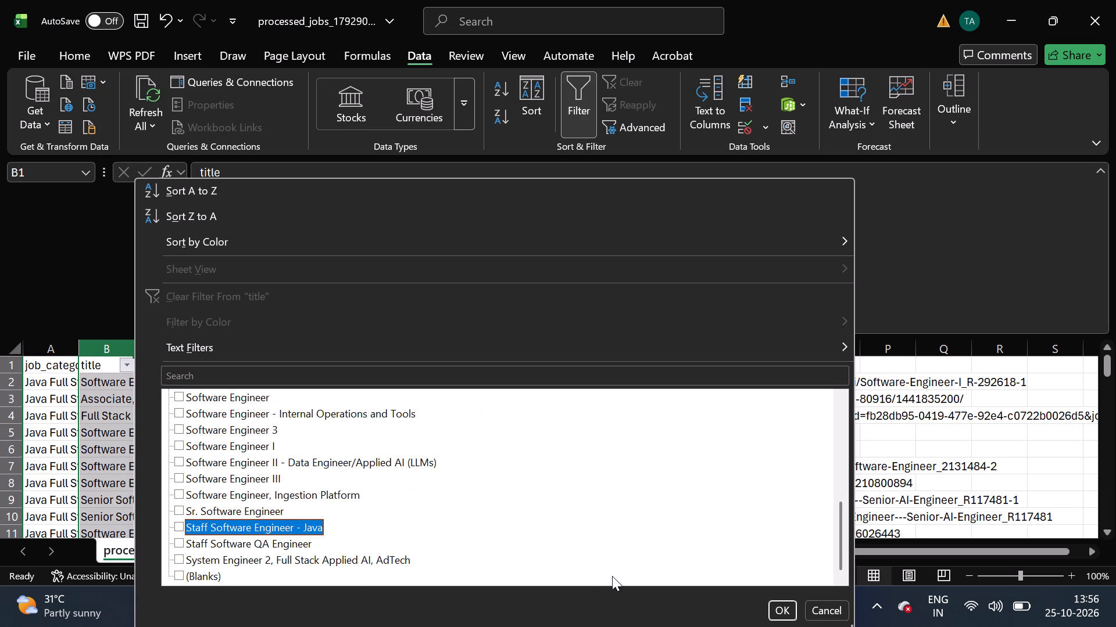
click(786, 616)
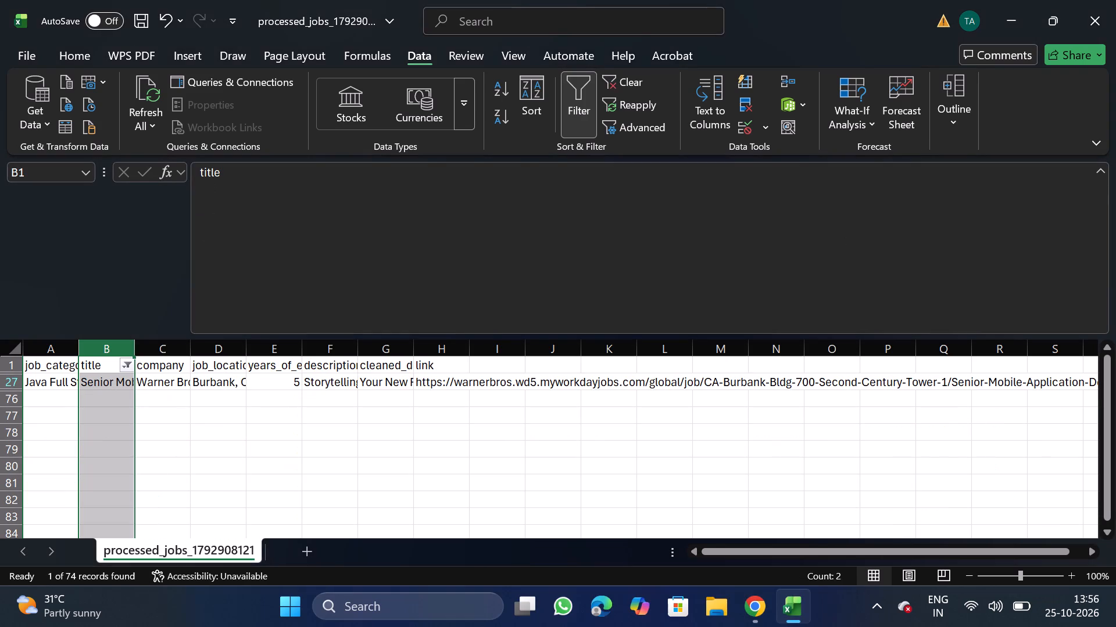
click(2, 385)
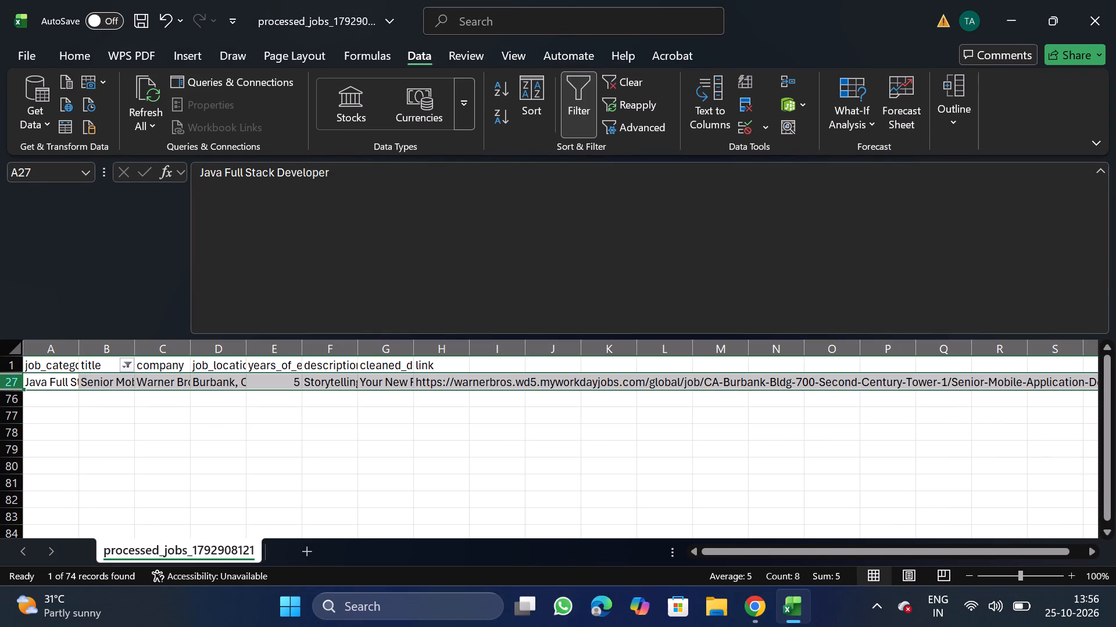
right_click(50, 377)
click(124, 233)
click(591, 110)
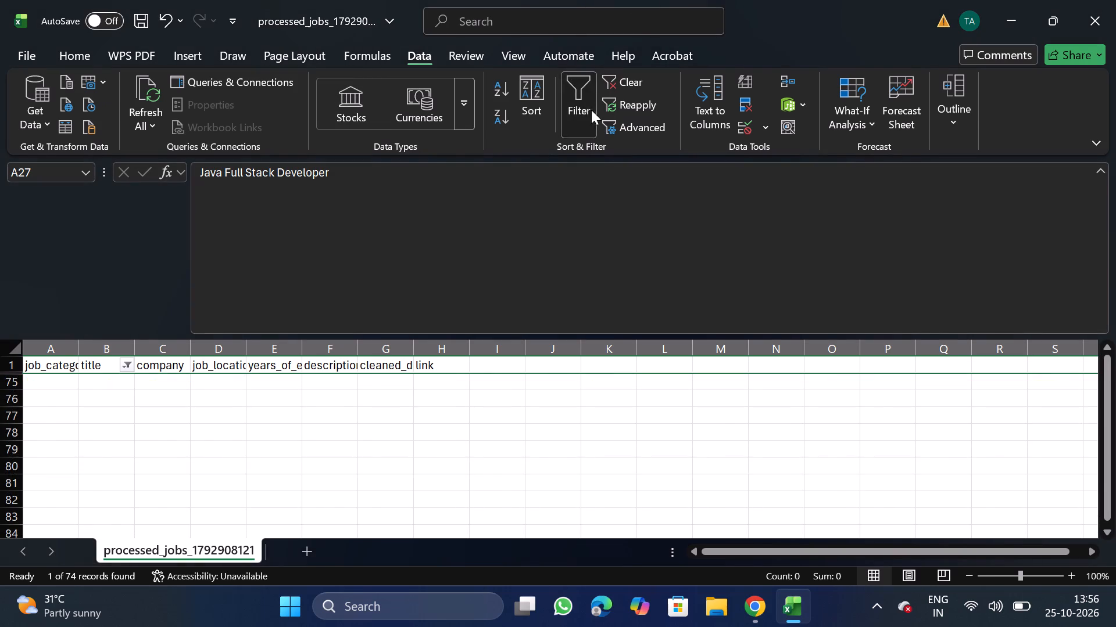
Filter the title column for "staff", inspect the Senior/Staff Software Engineer title in full, and remove the filter.
click(96, 365)
click(572, 100)
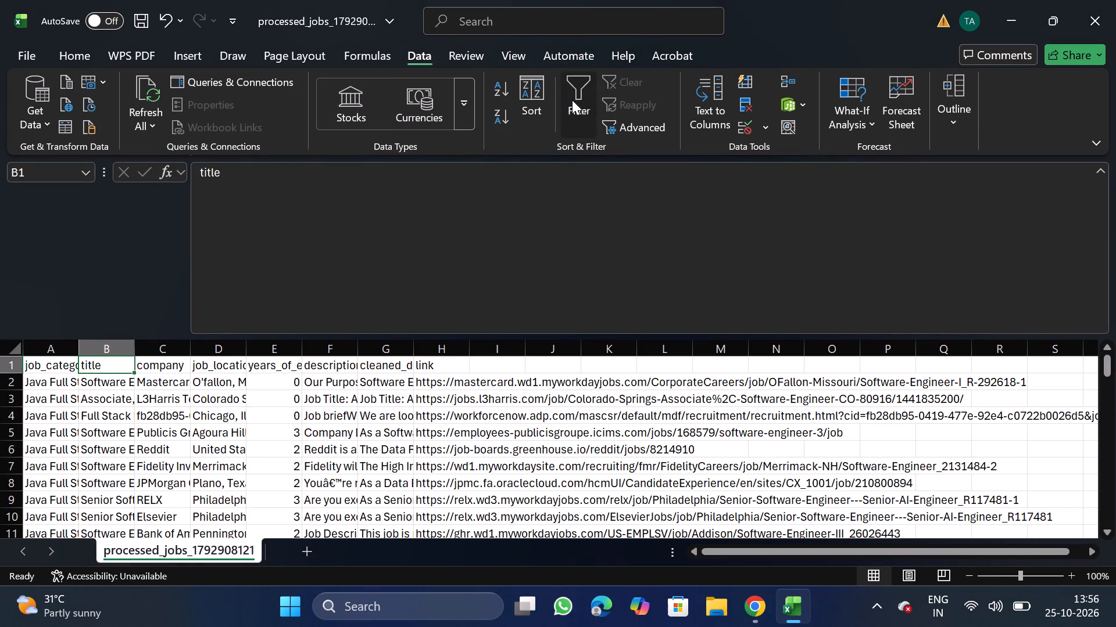
click(124, 366)
click(271, 374)
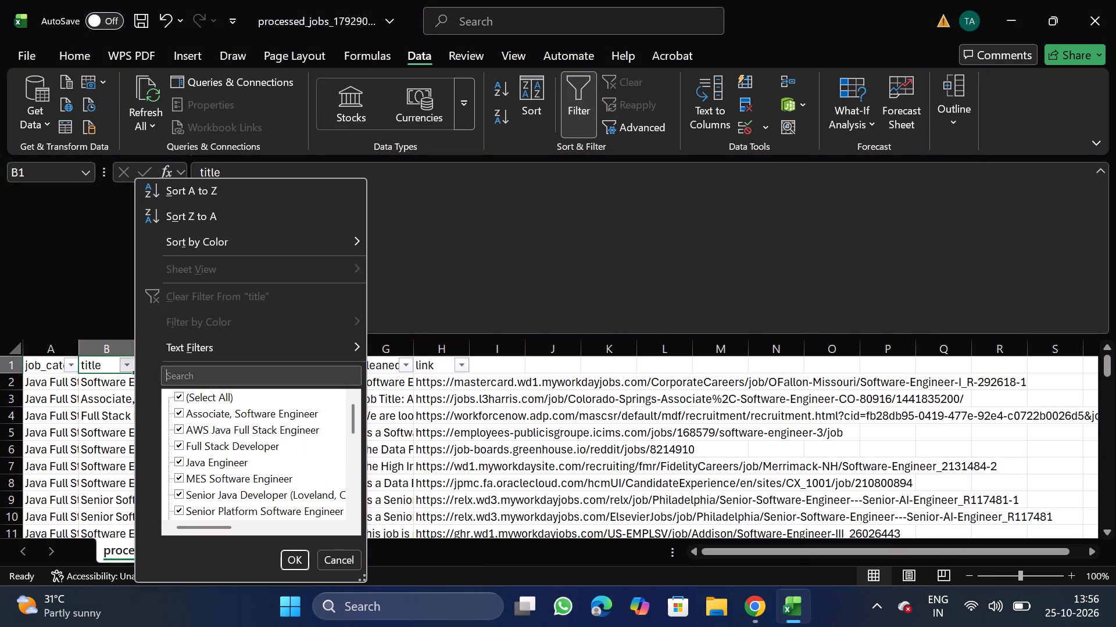
text(staff)
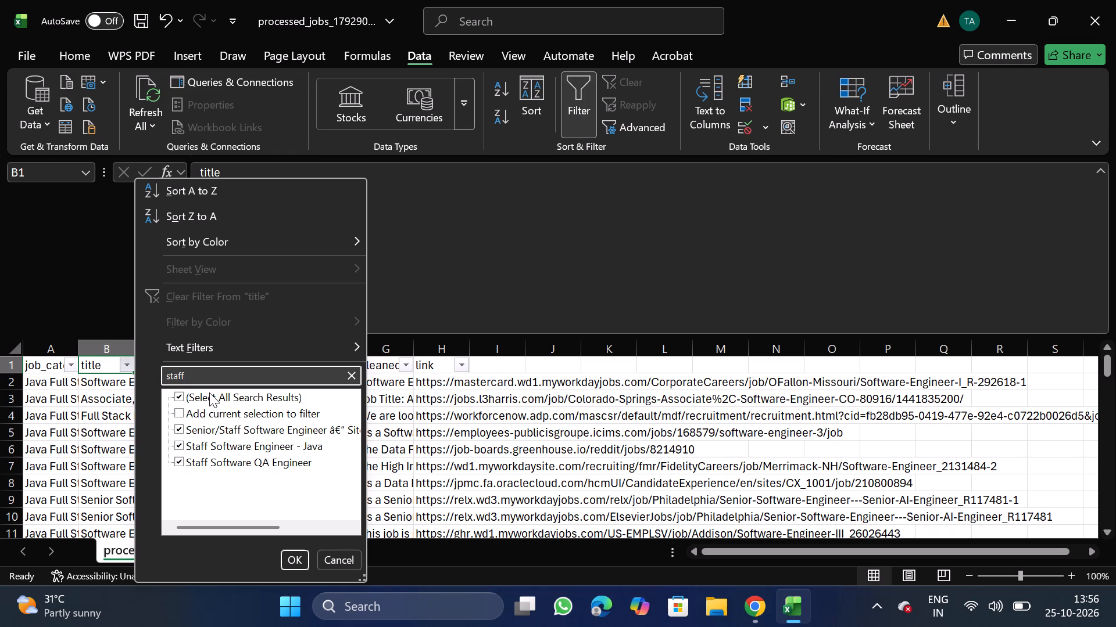
click(301, 559)
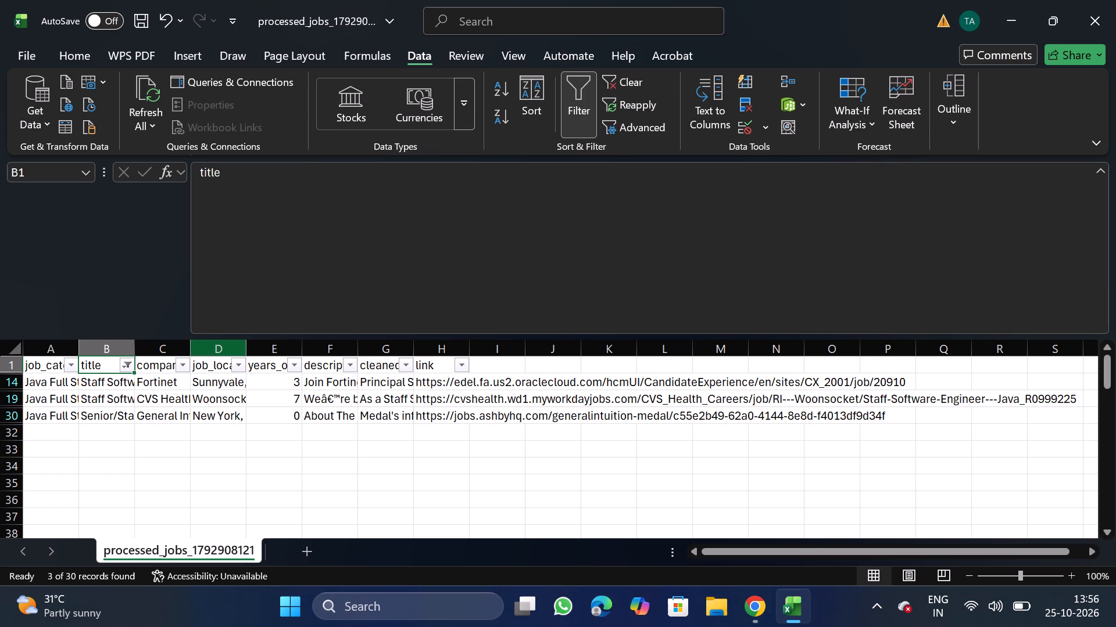
click(109, 411)
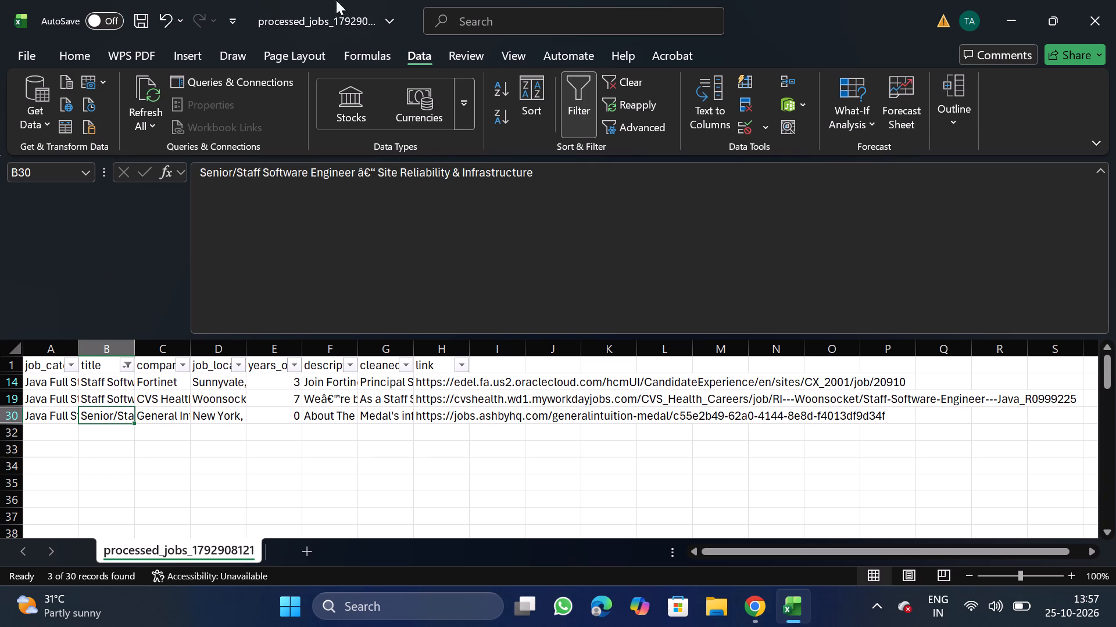
click(577, 82)
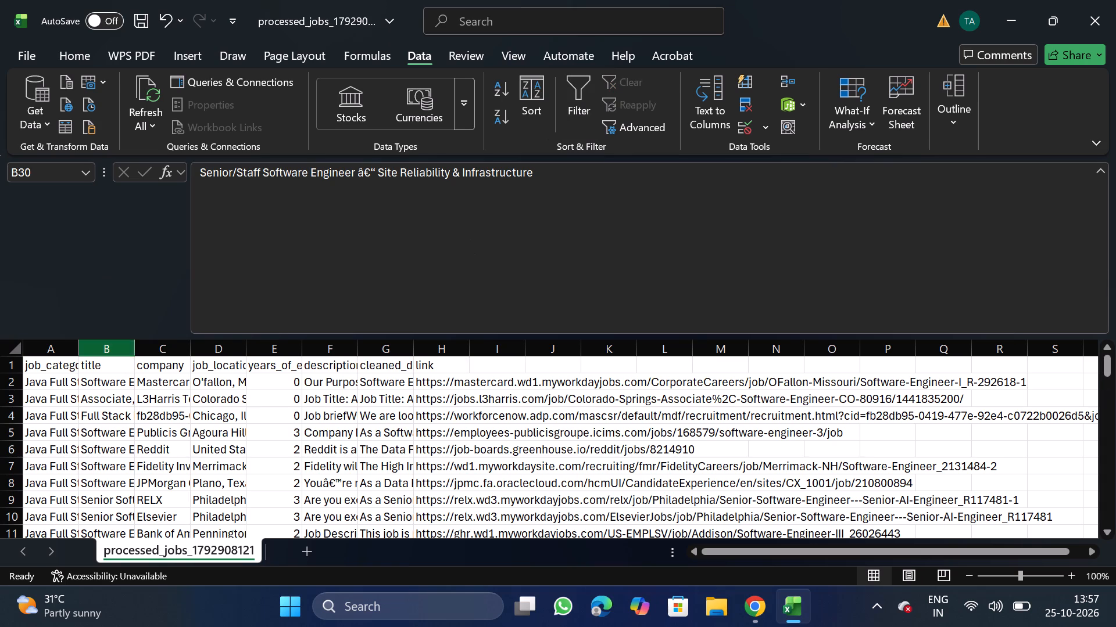
Using a filter on the company column, delete the Walmart job's row and remove the filter.
click(159, 349)
click(562, 98)
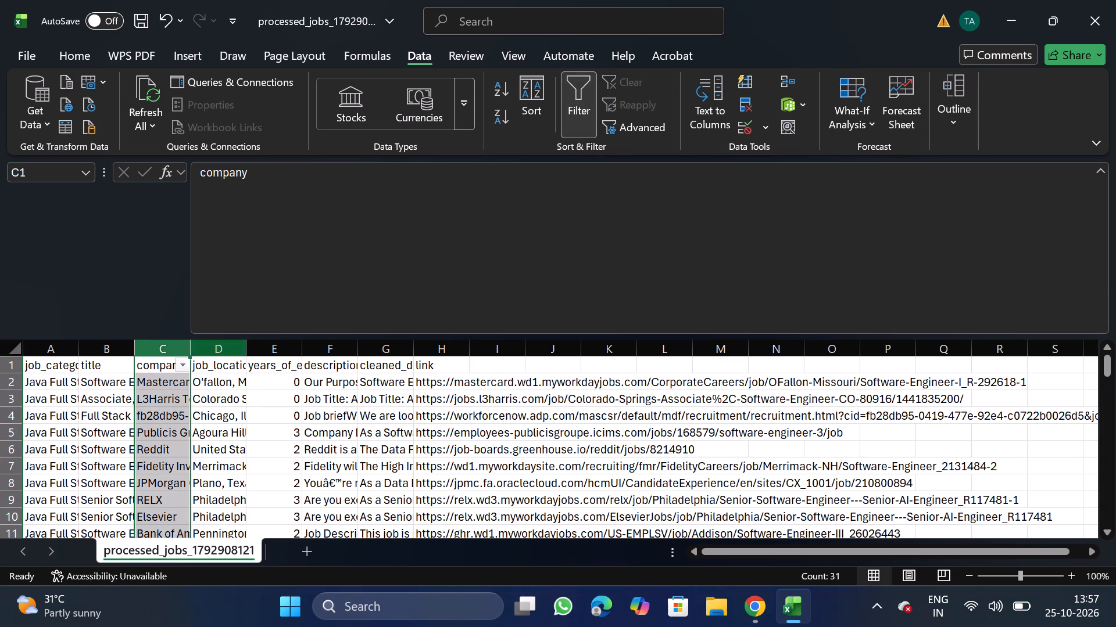
click(180, 360)
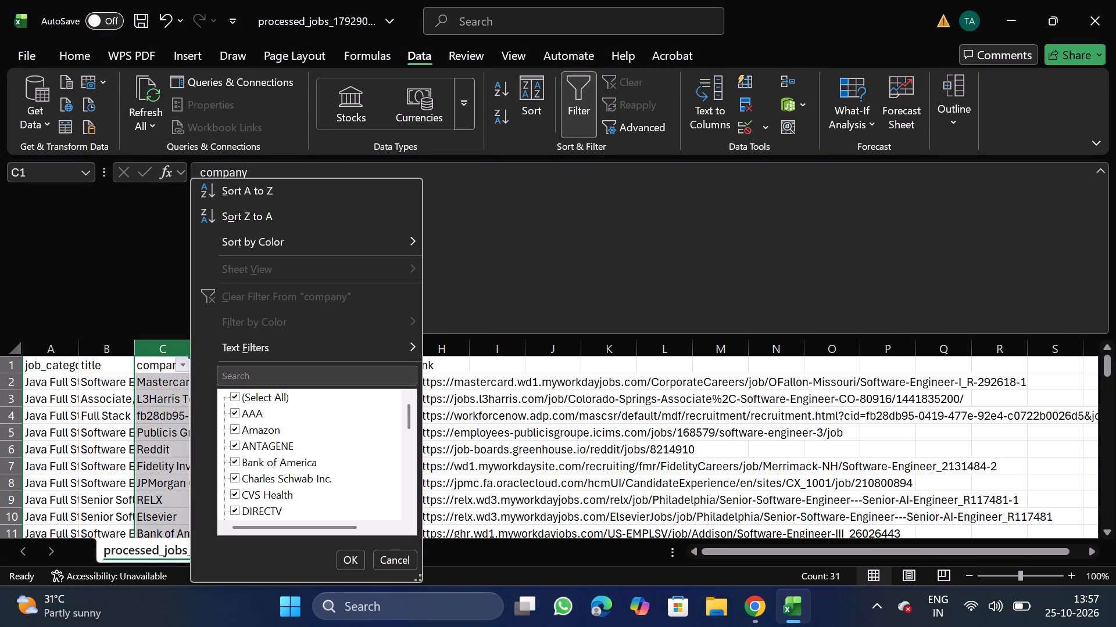
click(291, 374)
text(walmart)
key(BackSpace)
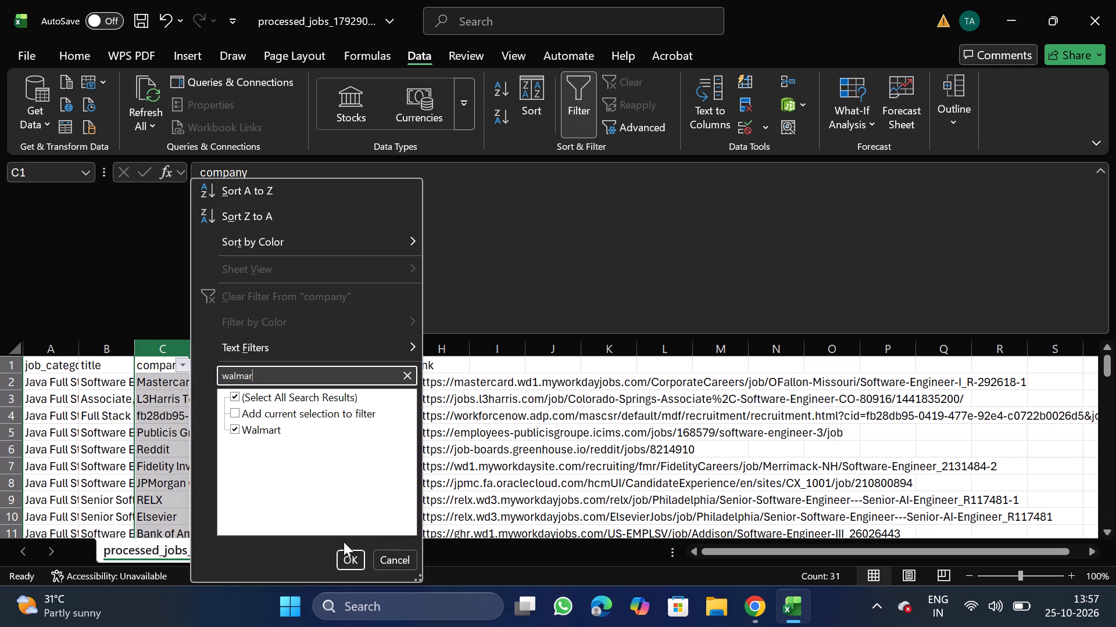
click(350, 555)
click(3, 380)
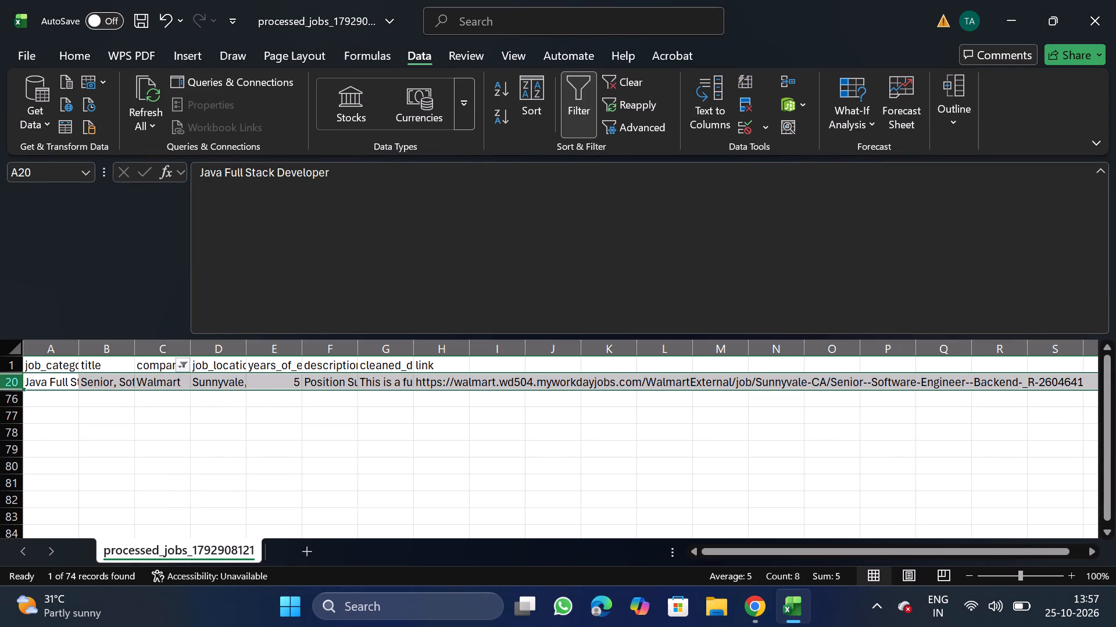
right_click(29, 380)
click(103, 240)
click(573, 110)
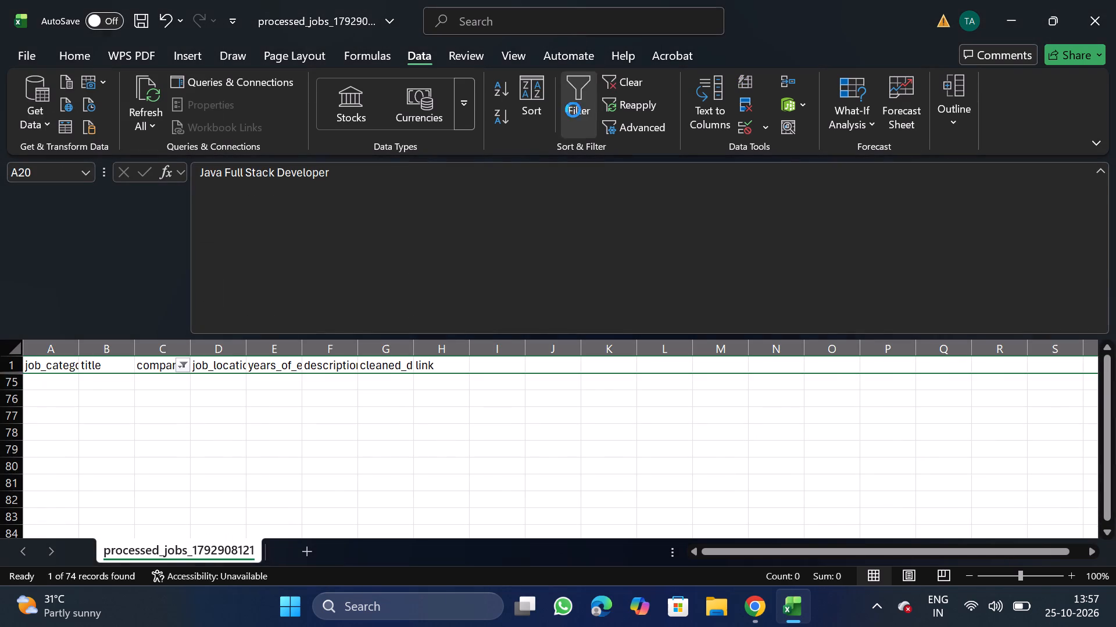
Search the company column's filter values for "dried" and for "capi".
click(170, 360)
click(574, 99)
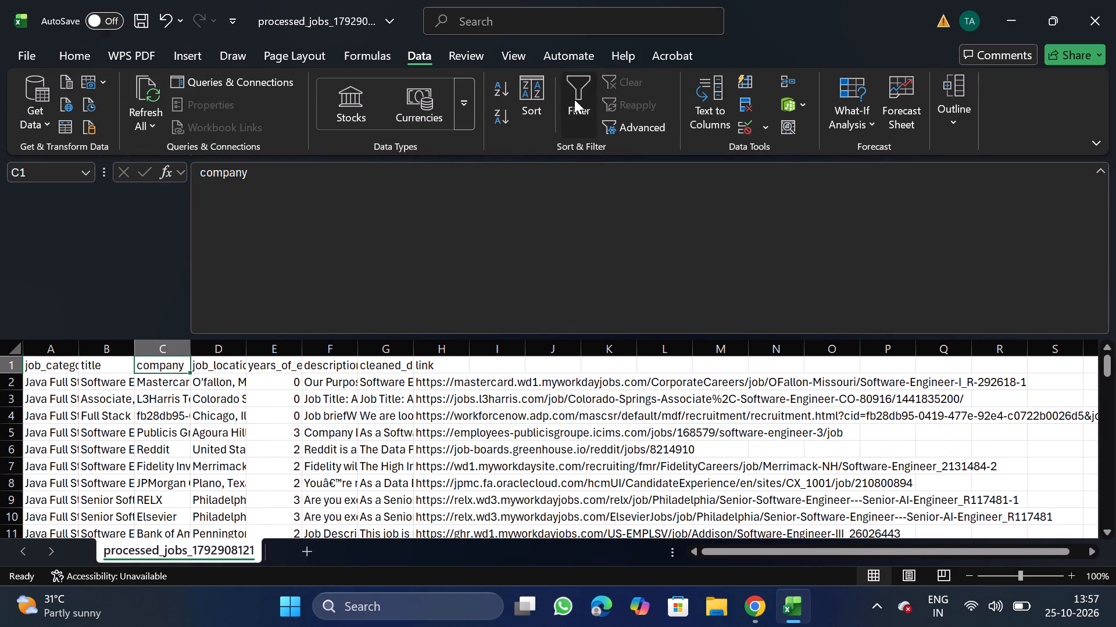
click(184, 358)
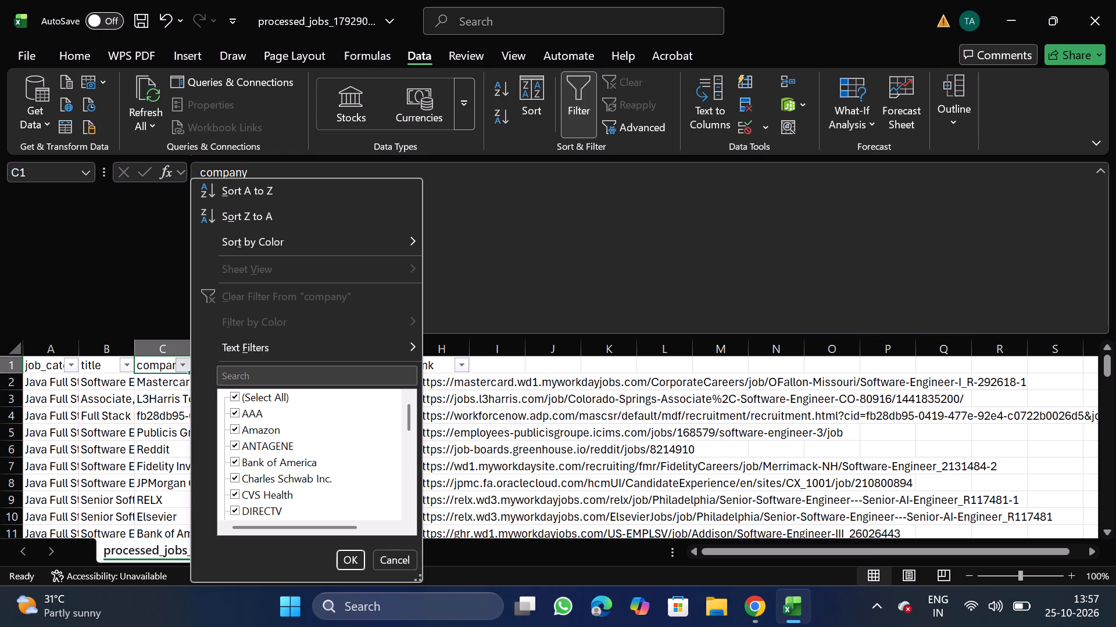
click(263, 372)
text(dried)
key(BackSpace)
key(BackSpace)
key(BackSpace)
key(BackSpace)
key(BackSpace)
key(BackSpace)
key(BackSpace)
key(BackSpace)
key(BackSpace)
key(BackSpace)
key(BackSpace)
key(BackSpace)
key(BackSpace)
key(BackSpace)
key(BackSpace)
key(BackSpace)
key(BackSpace)
key(BackSpace)
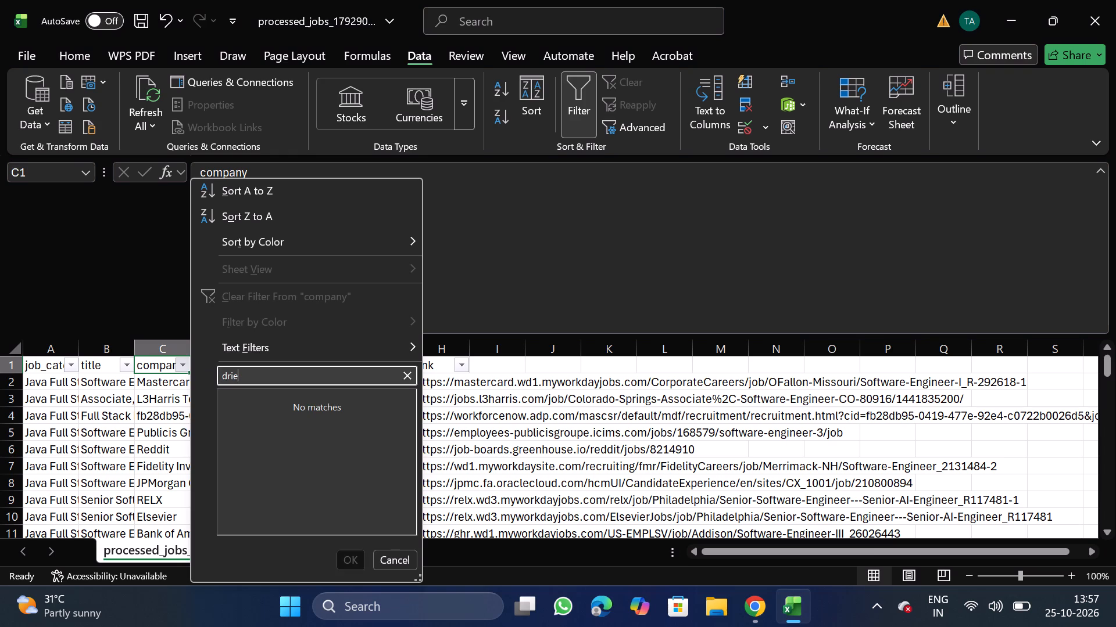
text(capi)
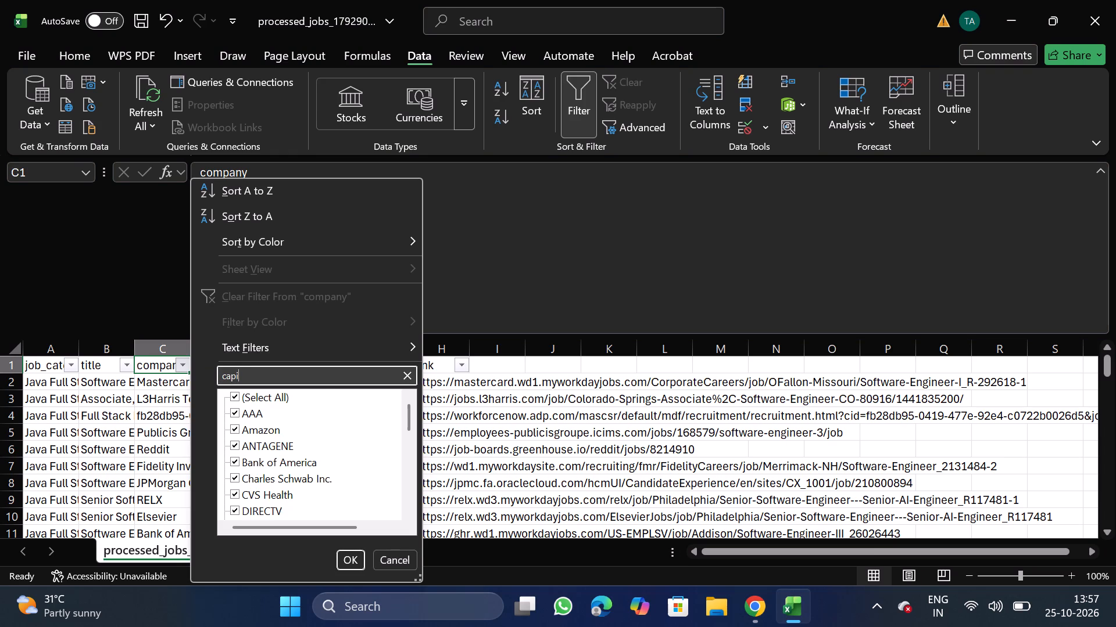
key(BackSpace)
key(BackSpace)
key(BackSpace)
key(BackSpace)
key(BackSpace)
key(BackSpace)
key(BackSpace)
key(BackSpace)
key(BackSpace)
key(BackSpace)
key(BackSpace)
key(BackSpace)
key(BackSpace)
Search the company filter values for "under" and for "hun".
text(under)
key(BackSpace)
key(BackSpace)
key(BackSpace)
key(BackSpace)
key(BackSpace)
key(BackSpace)
key(BackSpace)
key(BackSpace)
key(BackSpace)
key(BackSpace)
key(BackSpace)
key(BackSpace)
key(BackSpace)
text(hun)
key(BackSpace)
key(BackSpace)
key(BackSpace)
key(BackSpace)
key(BackSpace)
key(BackSpace)
key(BackSpace)
key(BackSpace)
key(BackSpace)
key(BackSpace)
key(BackSpace)
key(BackSpace)
key(BackSpace)
key(BackSpace)
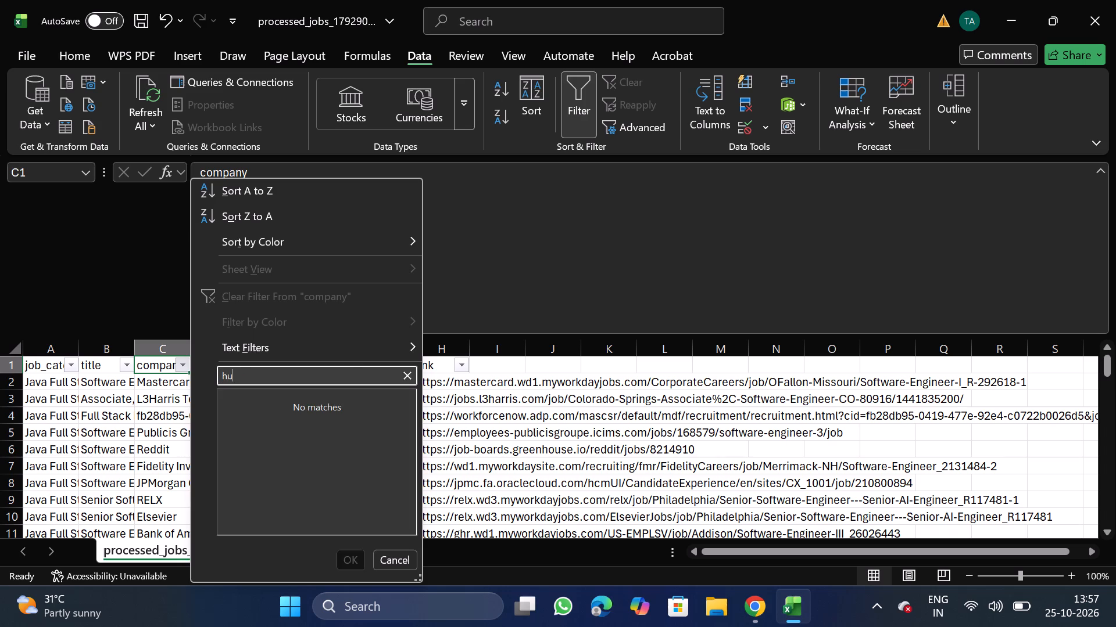
Search the company filter values for "skim", "ape" and "in landem", and remove the filter without applying any selection.
text(skim)
key(BackSpace)
key(BackSpace)
key(BackSpace)
key(BackSpace)
key(BackSpace)
key(BackSpace)
key(BackSpace)
key(BackSpace)
key(BackSpace)
key(BackSpace)
key(BackSpace)
key(BackSpace)
key(BackSpace)
key(BackSpace)
key(BackSpace)
key(BackSpace)
text(ape)
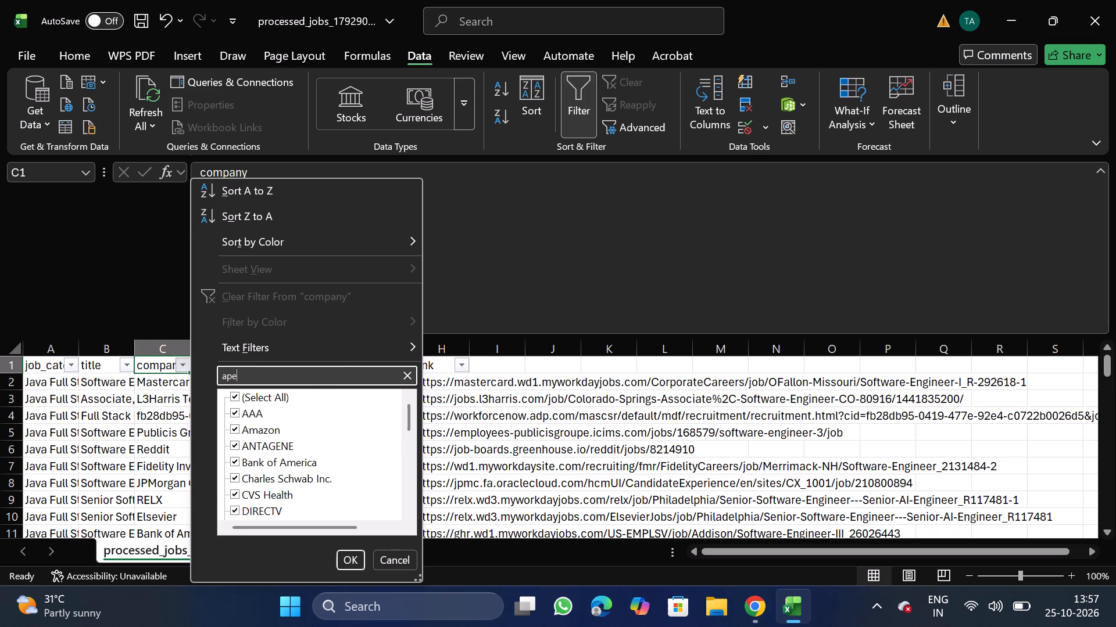
key(BackSpace)
key(BackSpace)
key(BackSpace)
key(BackSpace)
key(BackSpace)
key(BackSpace)
key(BackSpace)
key(BackSpace)
key(BackSpace)
key(BackSpace)
key(BackSpace)
text(in landem)
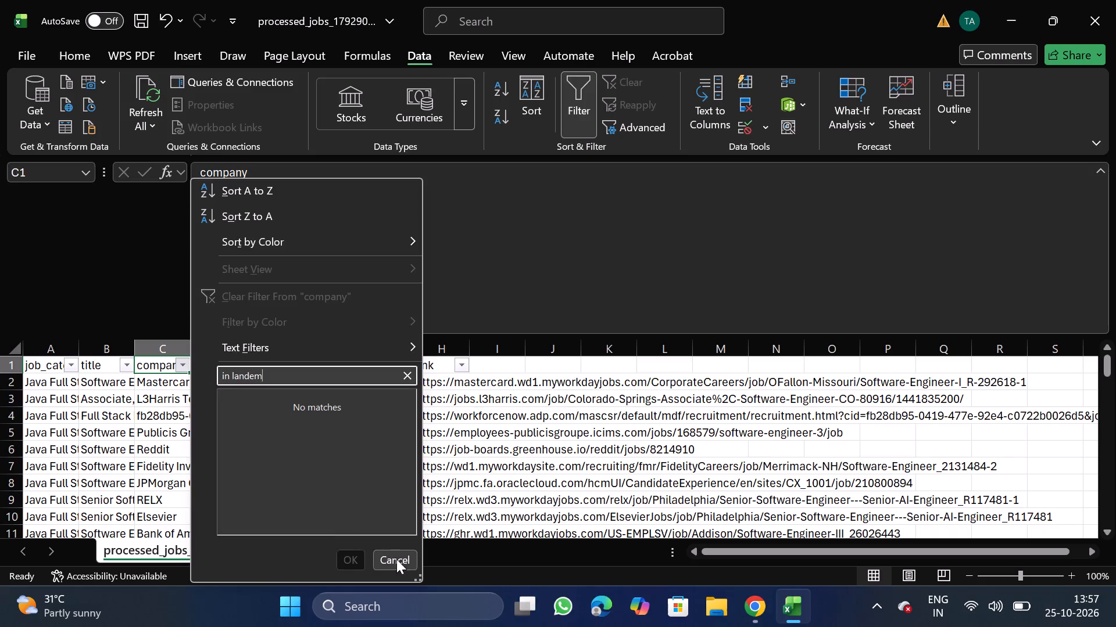
click(398, 560)
click(580, 94)
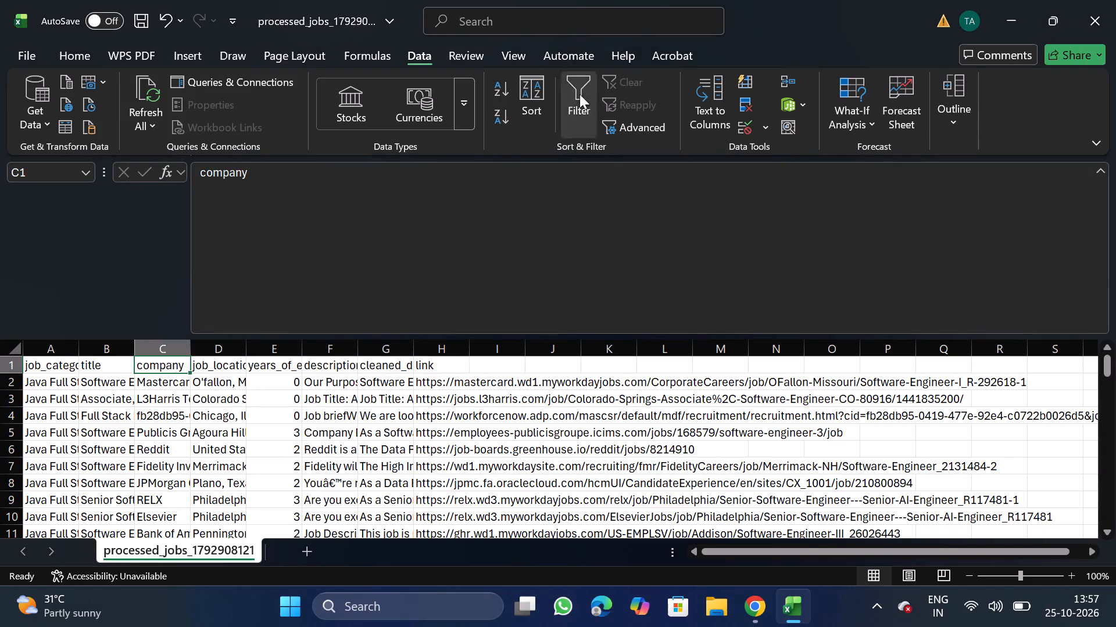
Save the workbook as a CSV file named Java_10_25 in the Daily Scraping jobs folder under Documents.
click(24, 52)
triple_click(53, 282)
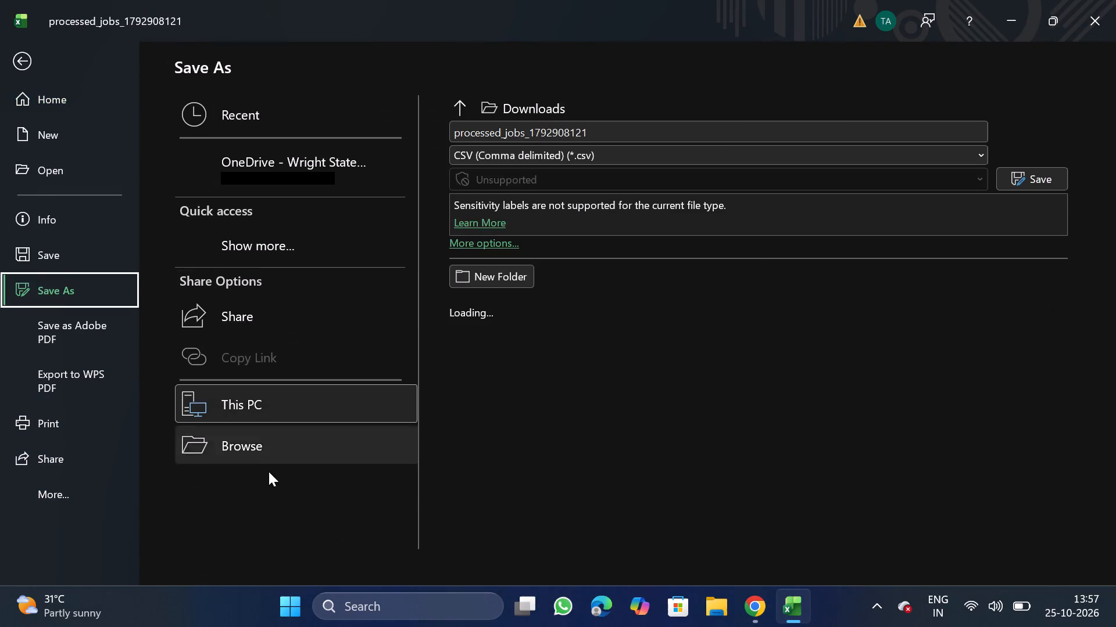
triple_click(257, 500)
double_click(257, 500)
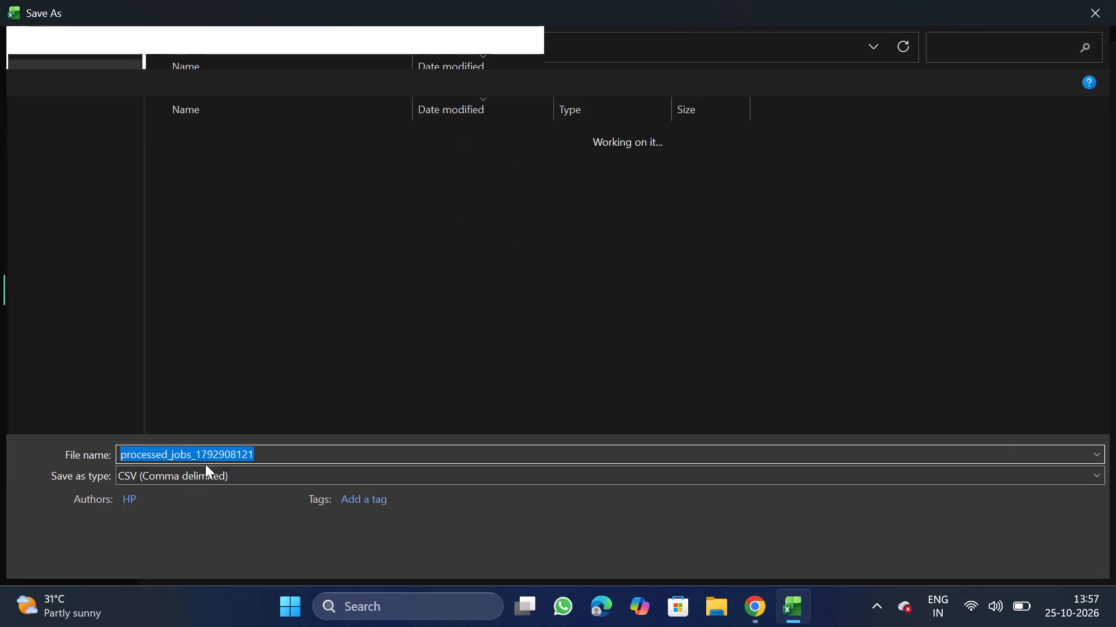
double_click(85, 163)
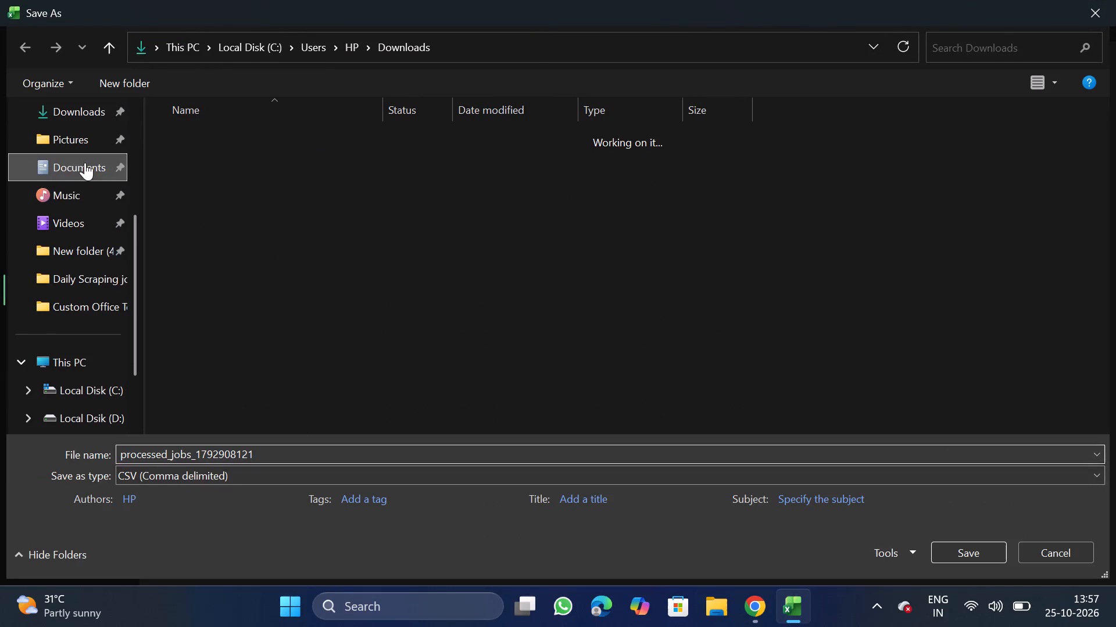
double_click(241, 188)
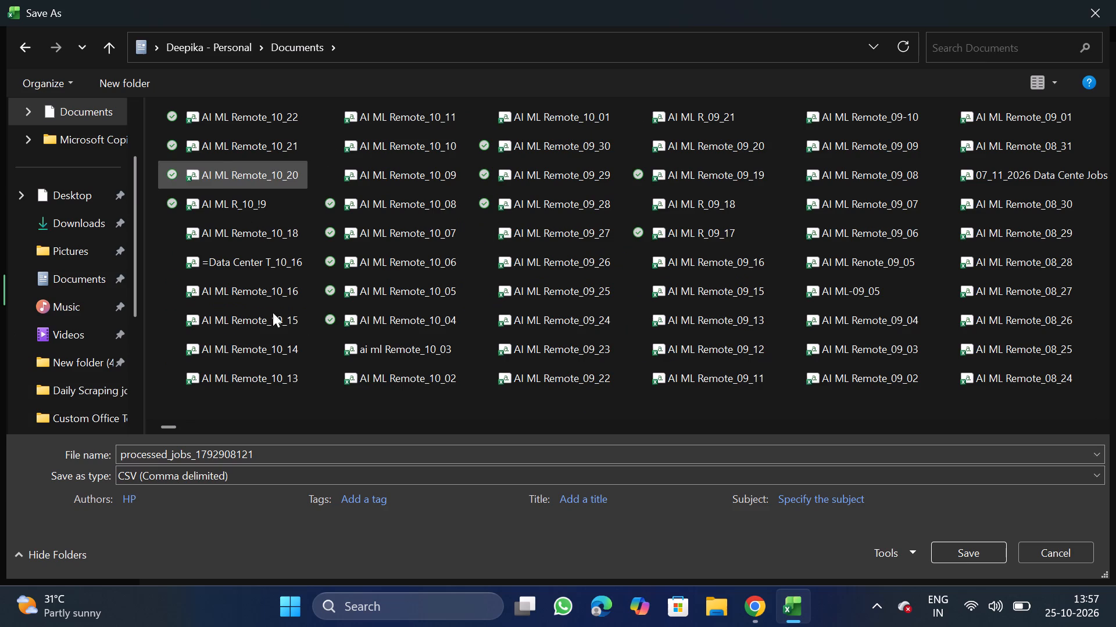
click(341, 456)
key(BackSpace)
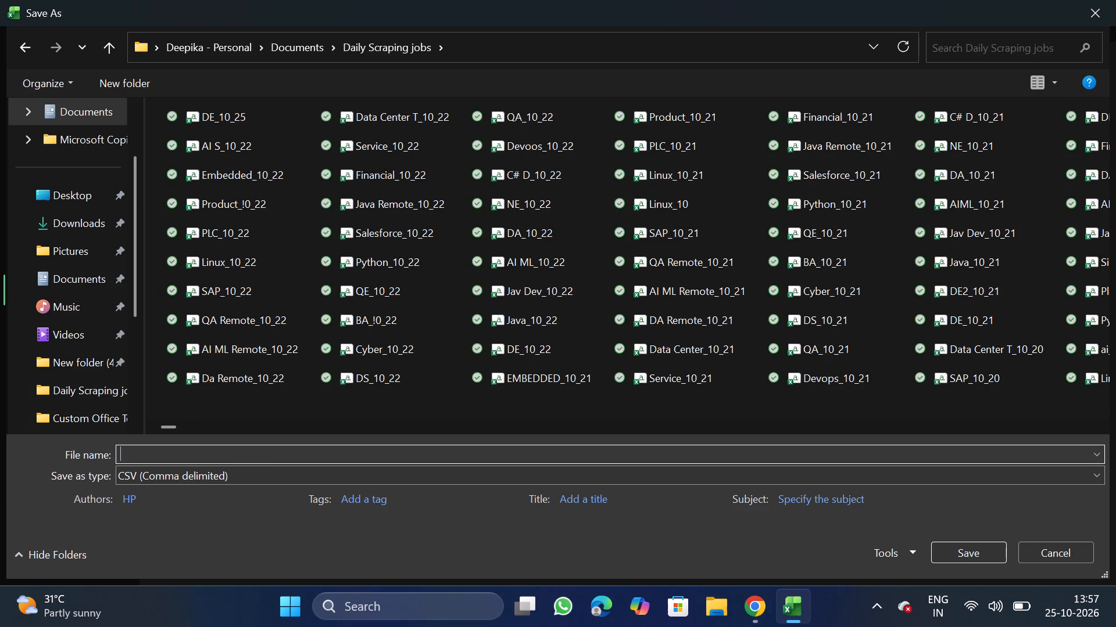
key(k)
key(BackSpace)
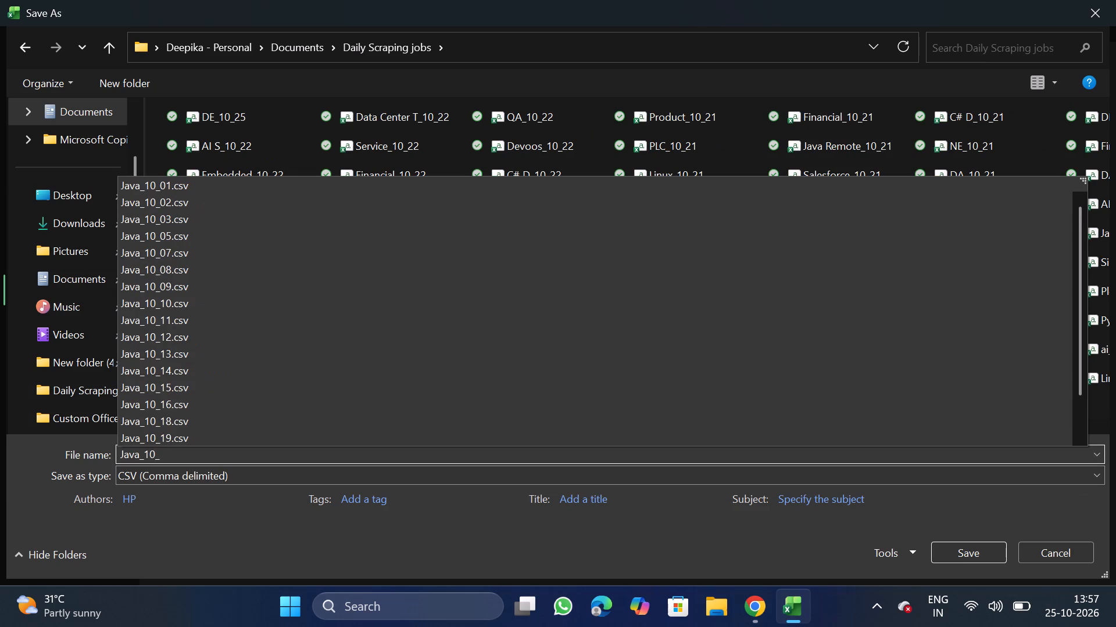
text(25)
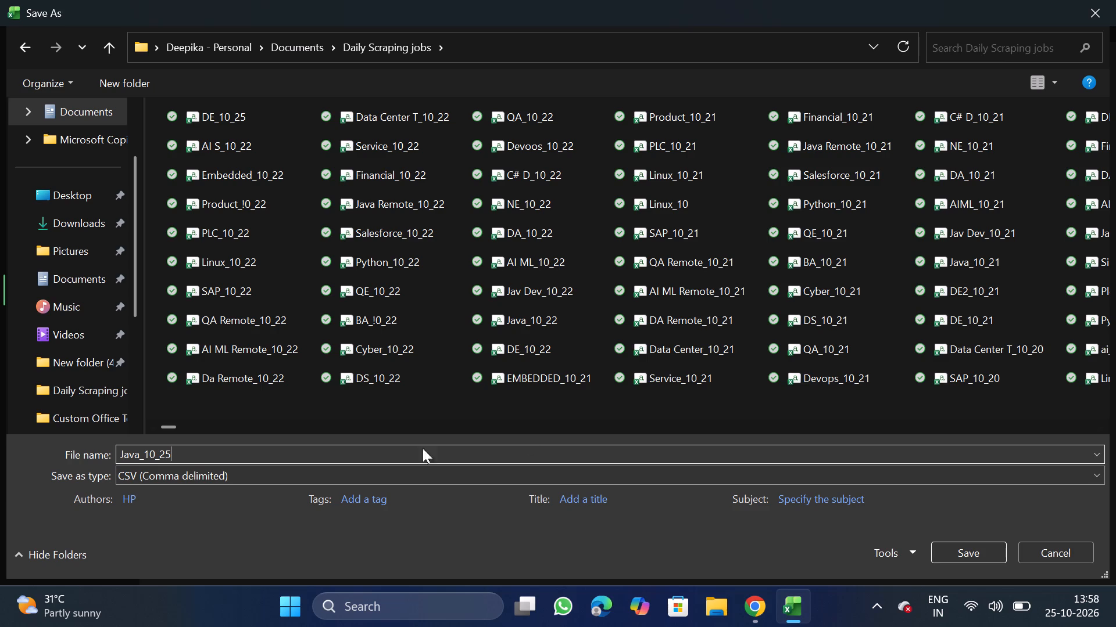
click(967, 549)
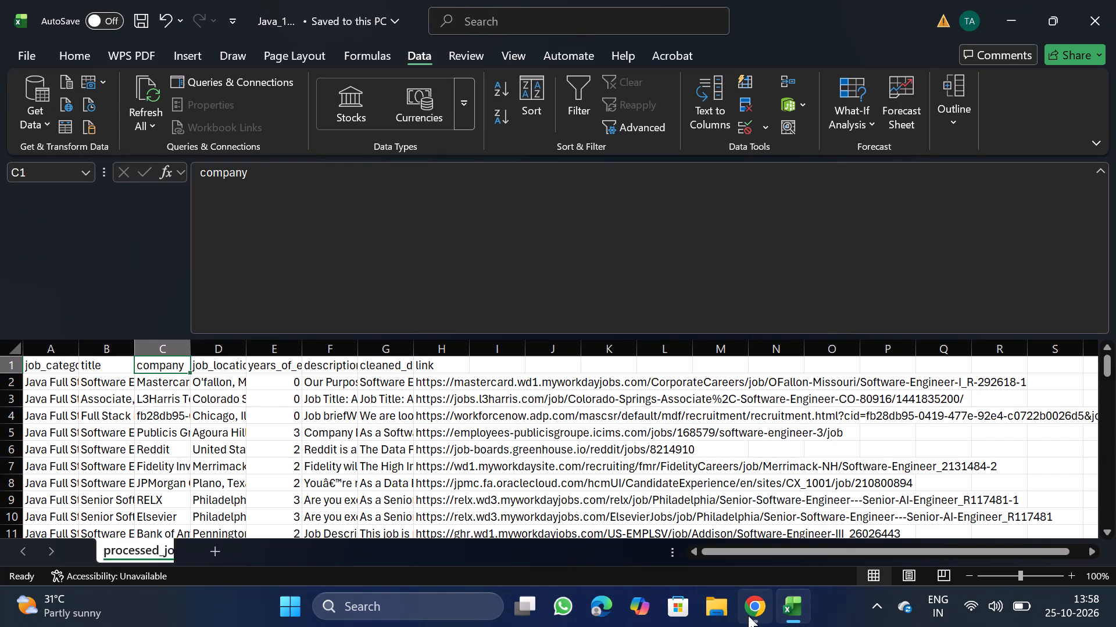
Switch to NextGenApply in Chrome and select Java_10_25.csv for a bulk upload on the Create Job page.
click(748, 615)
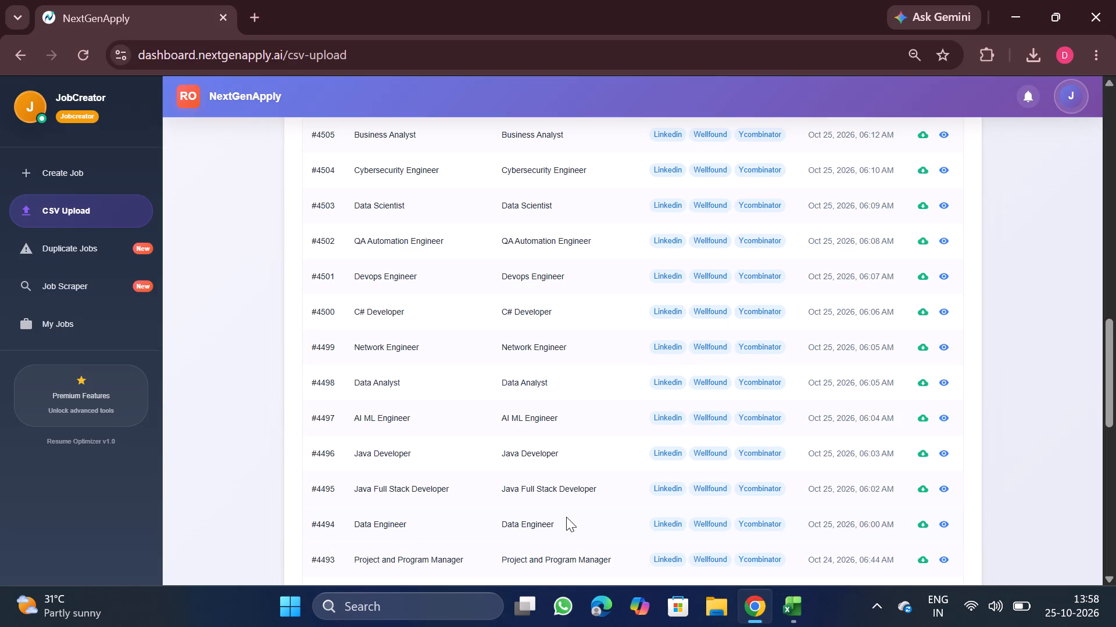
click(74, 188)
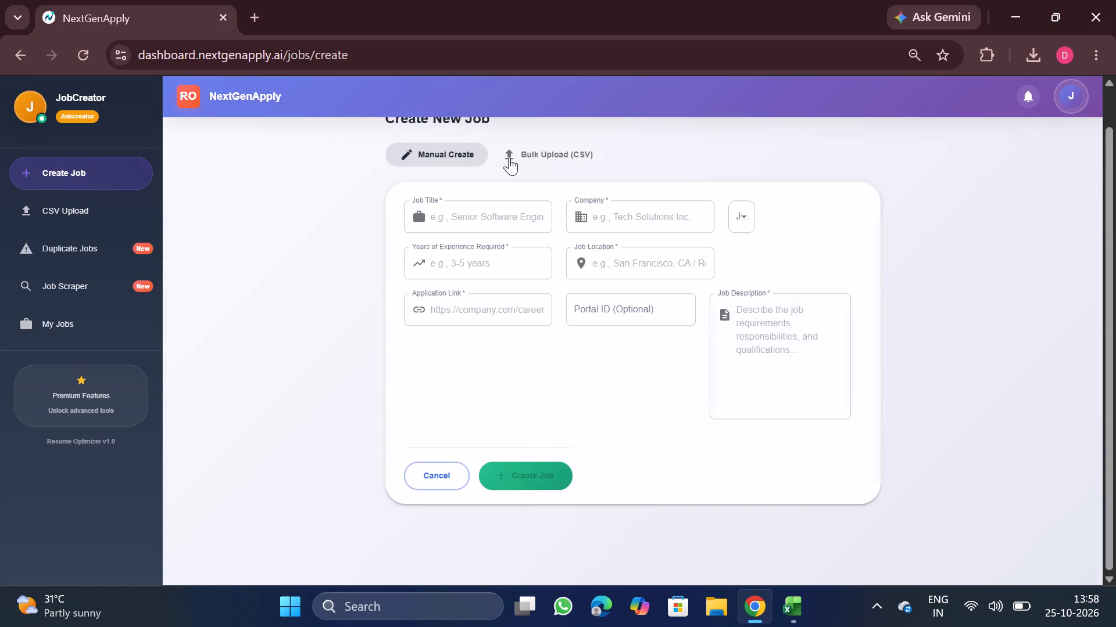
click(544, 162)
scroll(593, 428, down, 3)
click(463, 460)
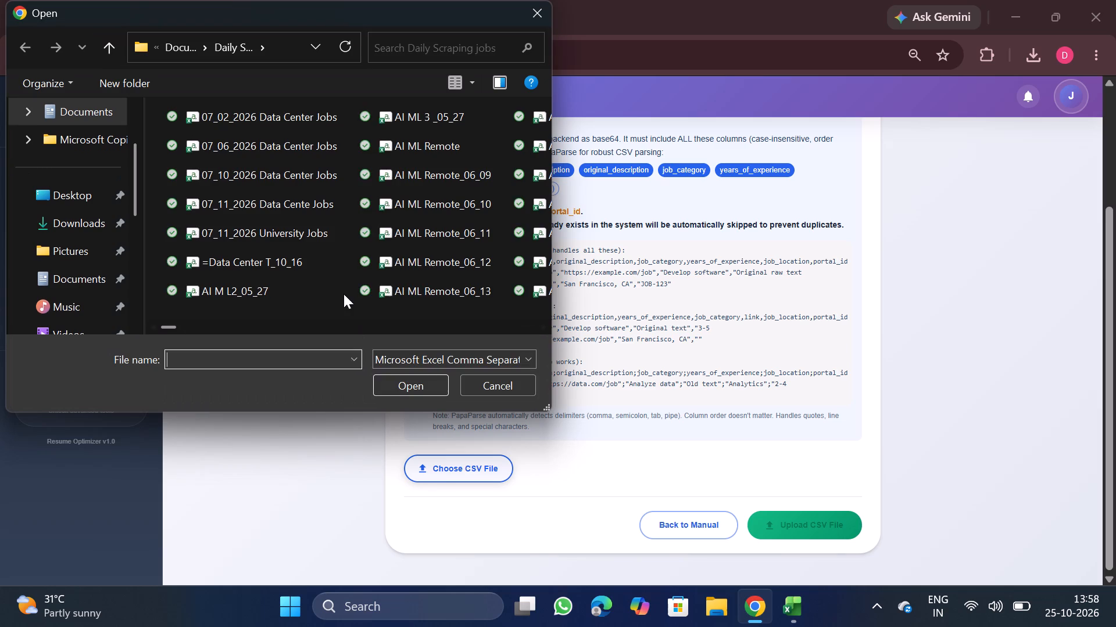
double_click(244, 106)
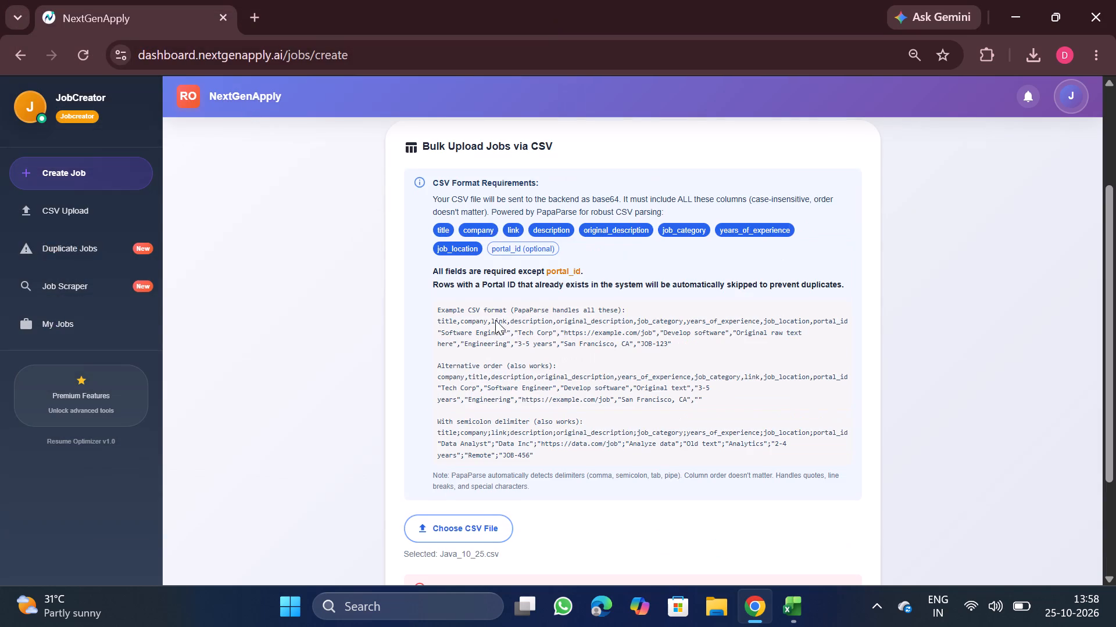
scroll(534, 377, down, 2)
Back in Excel, copy the header text of F1 and replace the cleaned_description header in G1 with description.
click(796, 615)
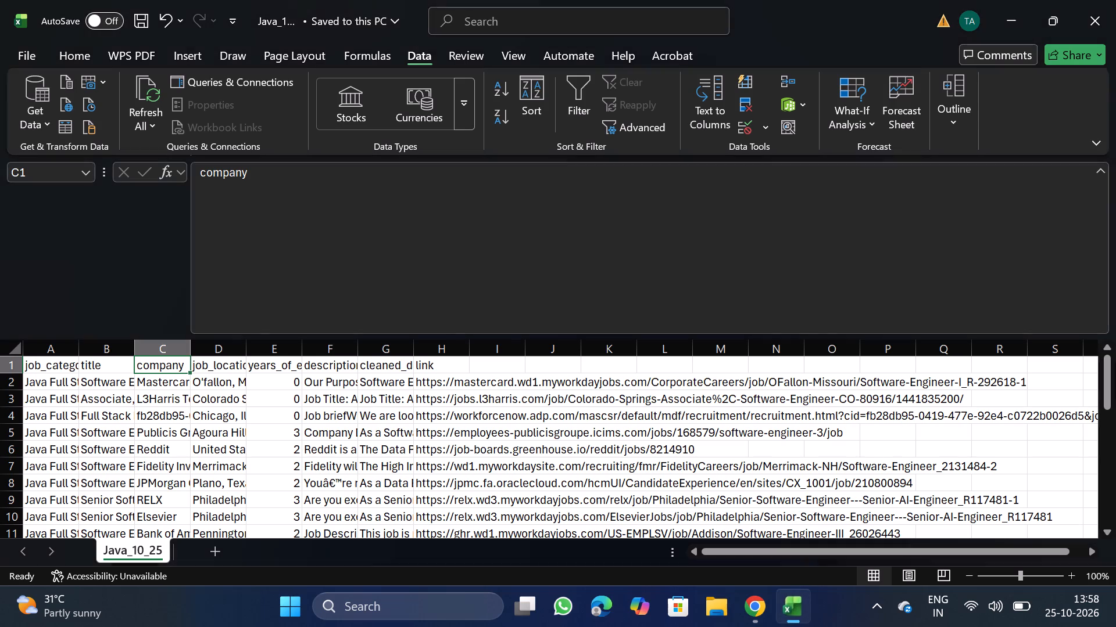
double_click(323, 358)
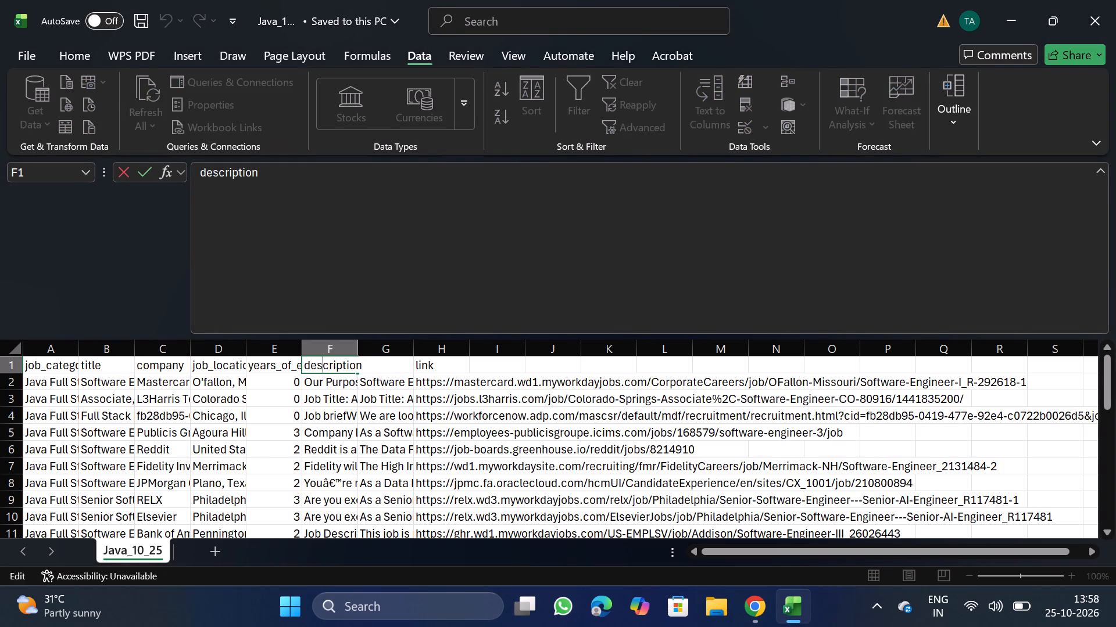
drag(196, 174, 253, 170)
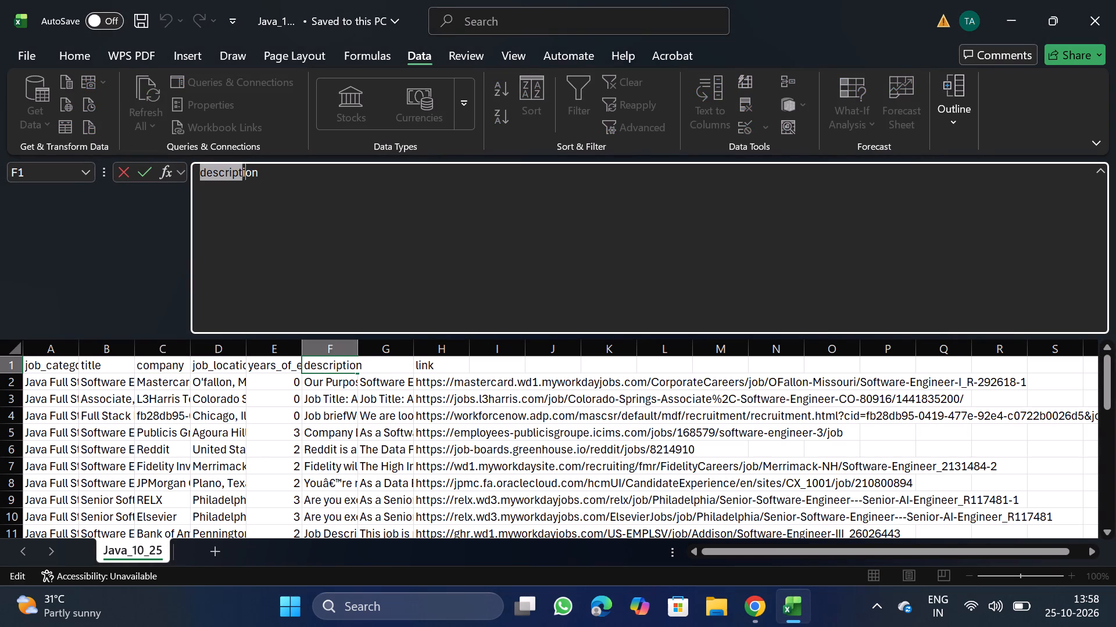
drag(253, 170, 265, 167)
key(ctrl+c)
drag(353, 467, 378, 393)
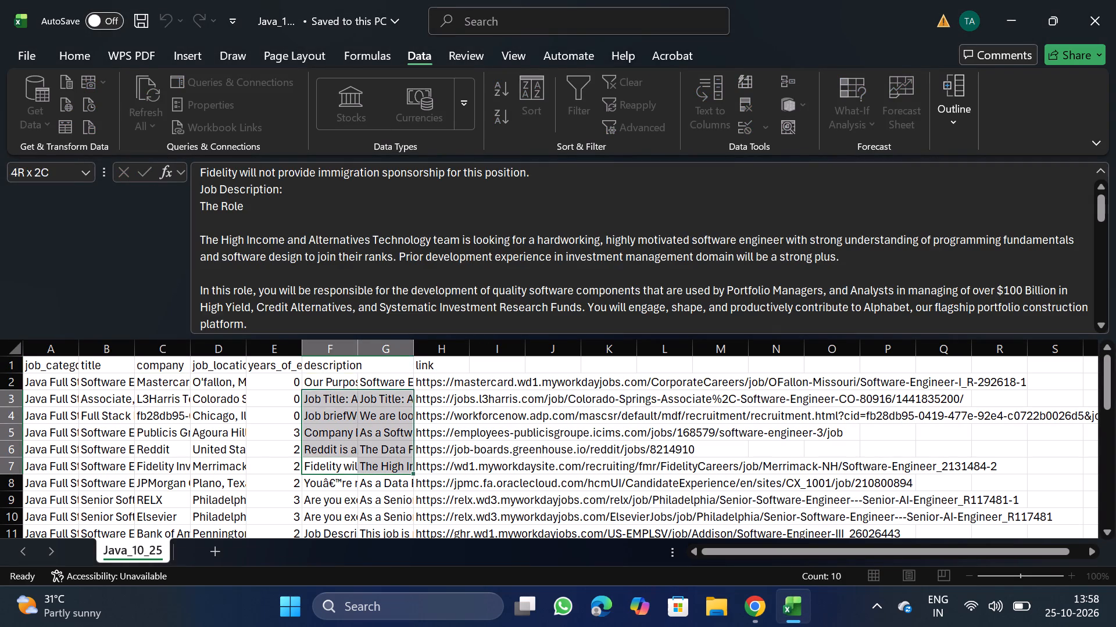
drag(378, 393, 403, 387)
click(403, 387)
click(395, 373)
click(395, 363)
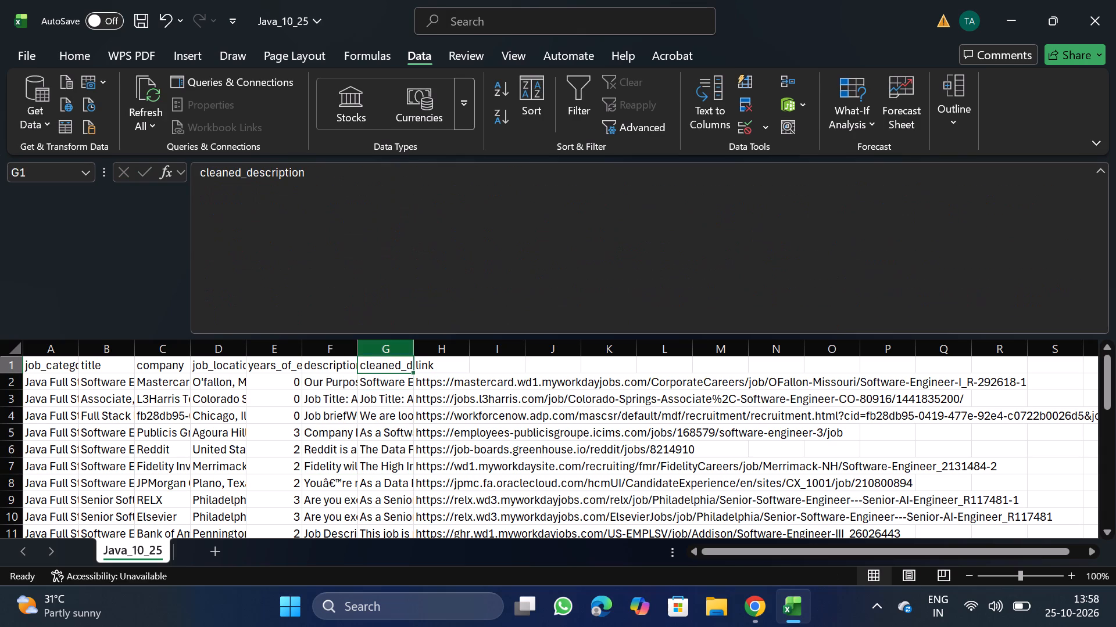
click(468, 282)
key(BackSpace)
key(BackSpace)
key(BackSpace)
key(BackSpace)
key(BackSpace)
key(BackSpace)
key(BackSpace)
key(BackSpace)
key(BackSpace)
key(BackSpace)
key(BackSpace)
key(BackSpace)
key(BackSpace)
key(BackSpace)
key(BackSpace)
key(BackSpace)
key(BackSpace)
key(BackSpace)
key(BackSpace)
key(BackSpace)
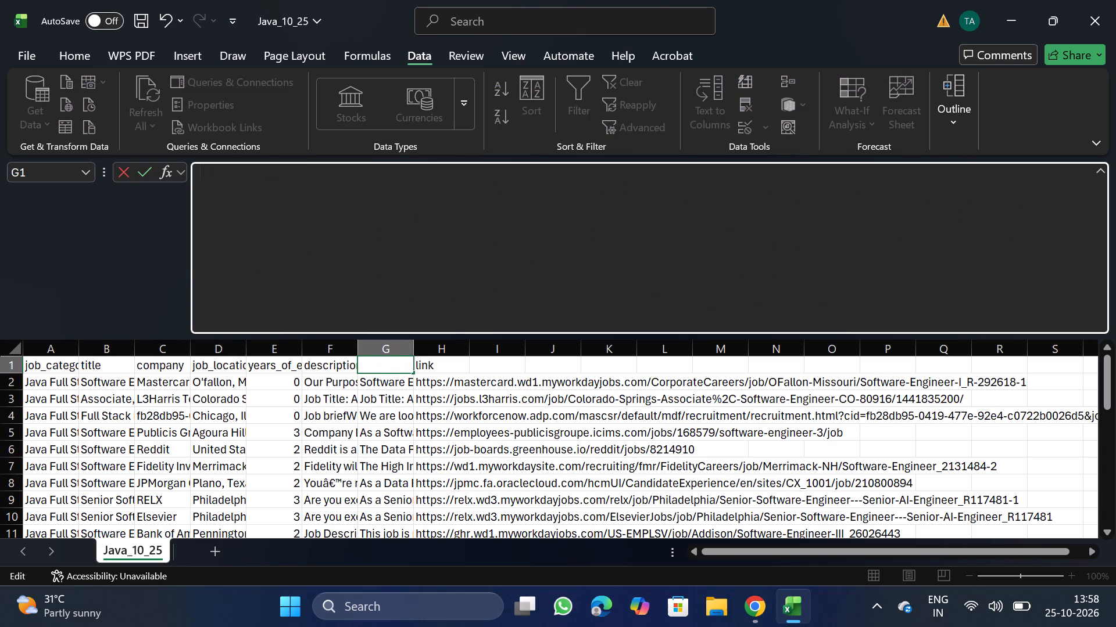
key(ctrl+v)
Replace the header in F1 with original_description, copied from the upload page's required columns, and save the file.
click(331, 369)
click(475, 253)
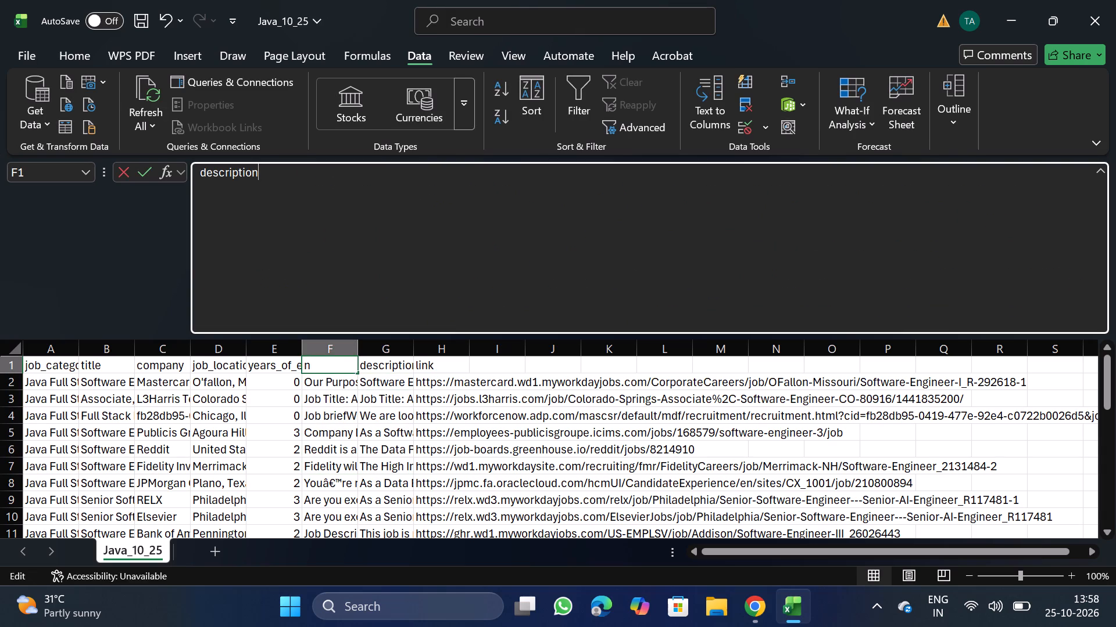
key(BackSpace)
key(BackSpace)
key(BackSpace)
key(BackSpace)
key(BackSpace)
key(BackSpace)
key(BackSpace)
key(BackSpace)
key(BackSpace)
key(BackSpace)
key(BackSpace)
key(BackSpace)
key(BackSpace)
key(BackSpace)
key(BackSpace)
key(BackSpace)
key(BackSpace)
scroll(475, 253, right, 3)
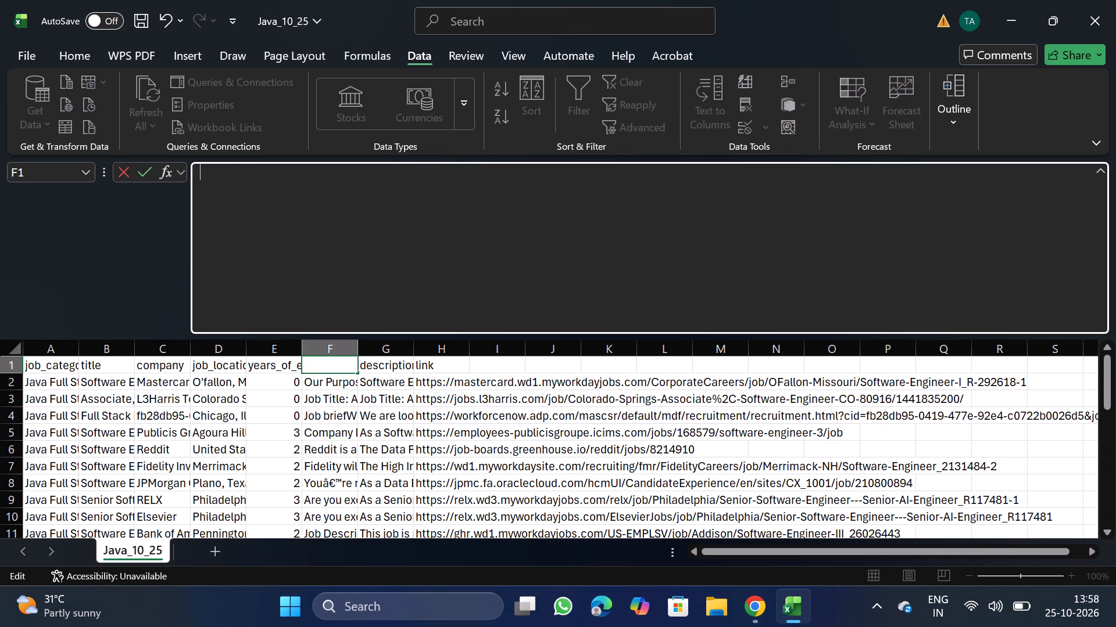
click(756, 609)
scroll(432, 254, up, 6)
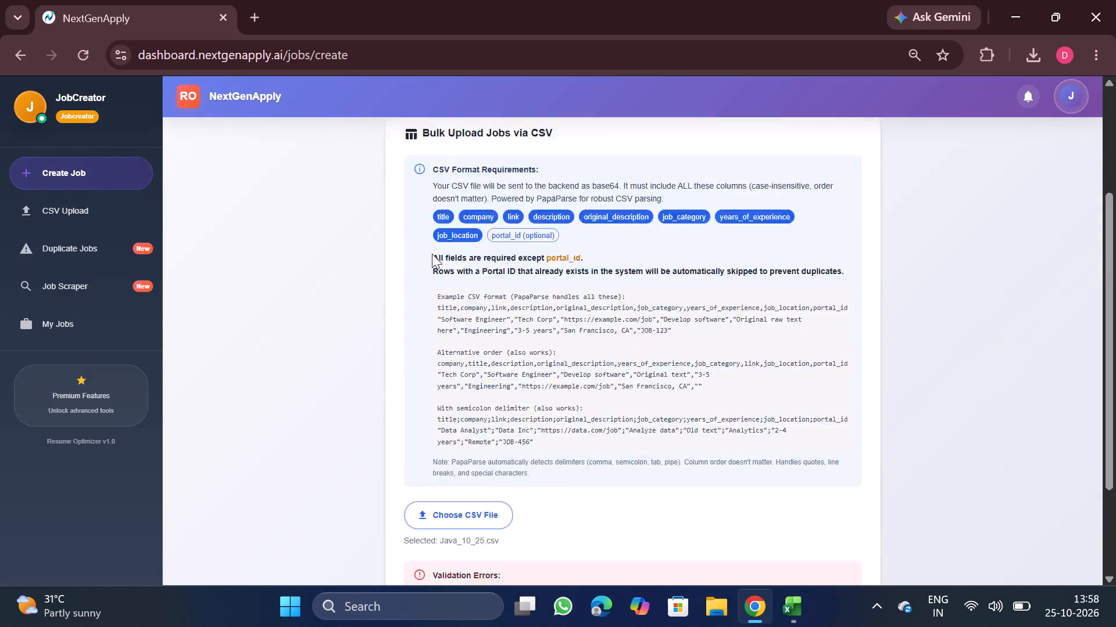
double_click(615, 395)
key(ctrl+c)
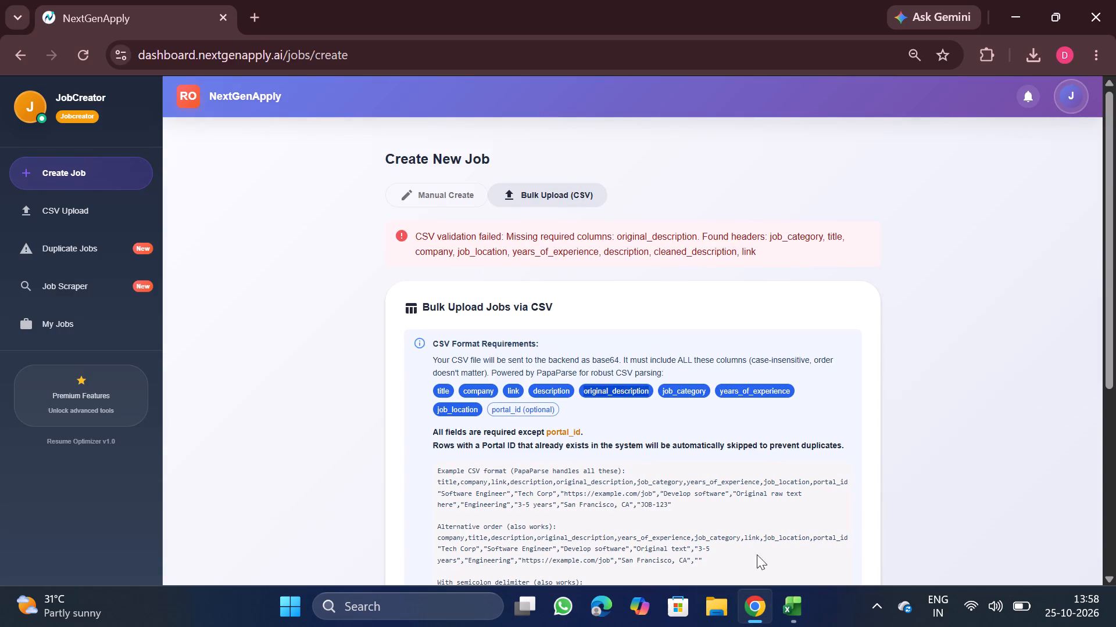
click(788, 604)
key(ctrl+v)
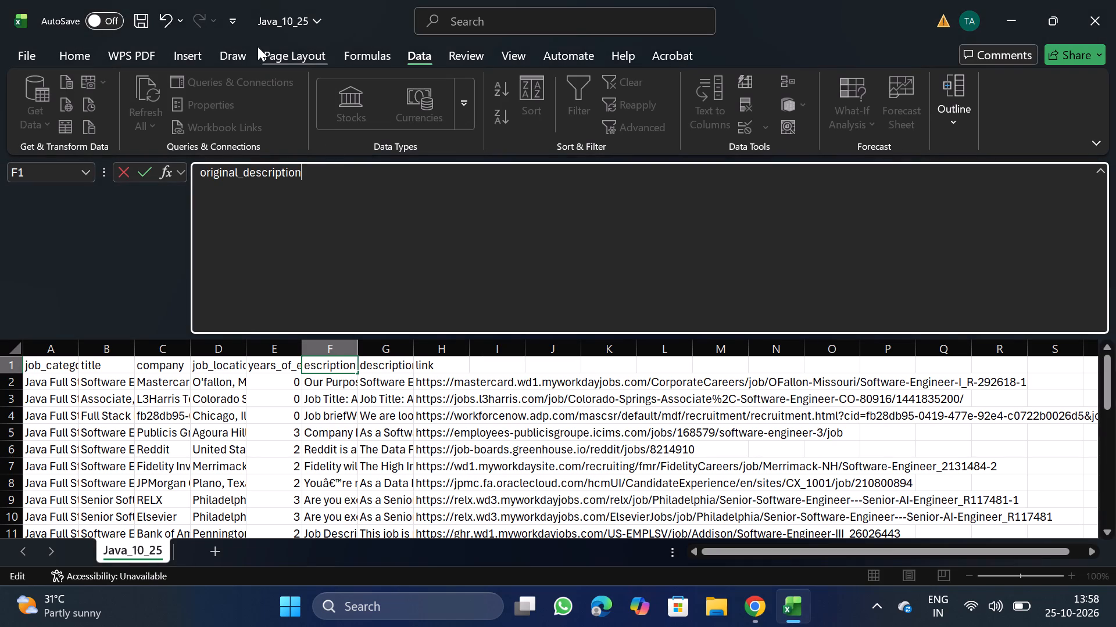
click(148, 21)
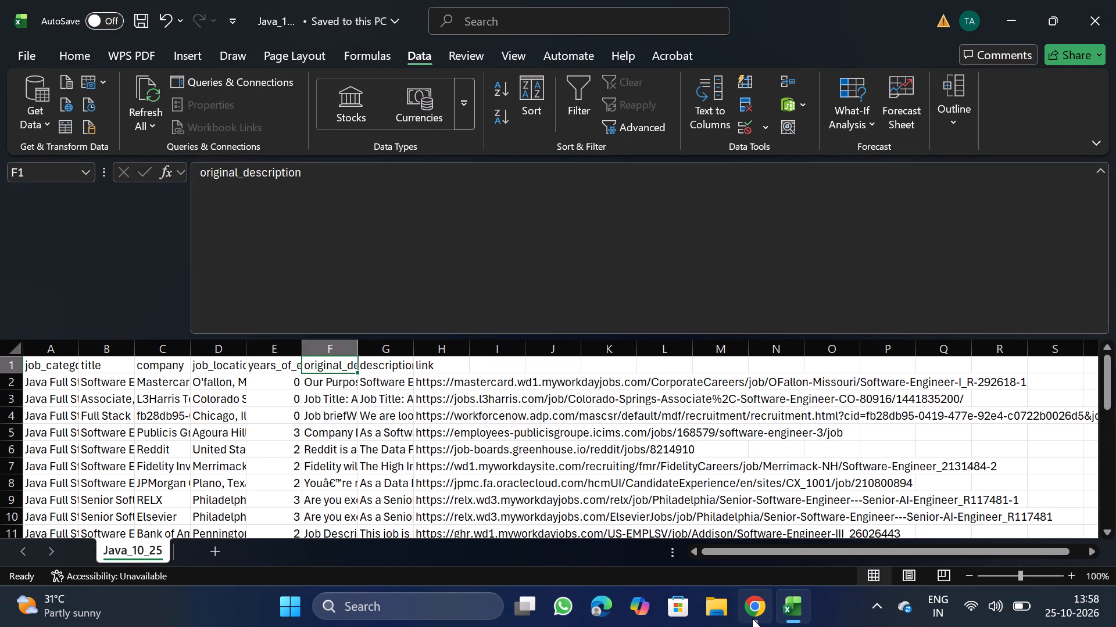
Switch to Chrome, reload the job creation page and choose Java_10_25.csv for bulk upload.
click(752, 618)
click(83, 53)
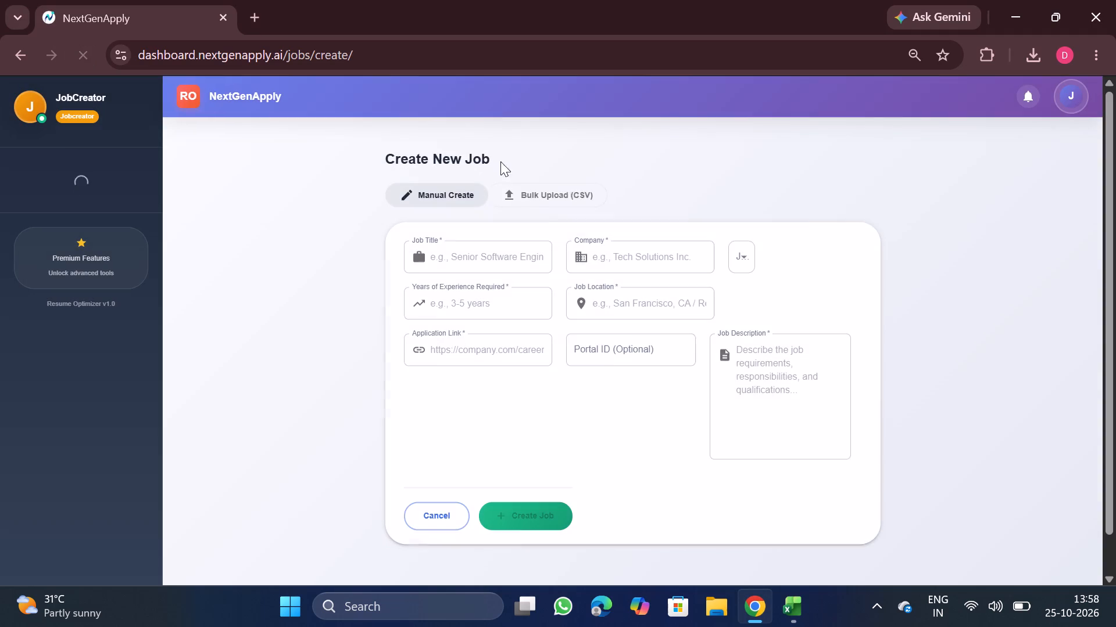
click(571, 191)
scroll(584, 424, down, 4)
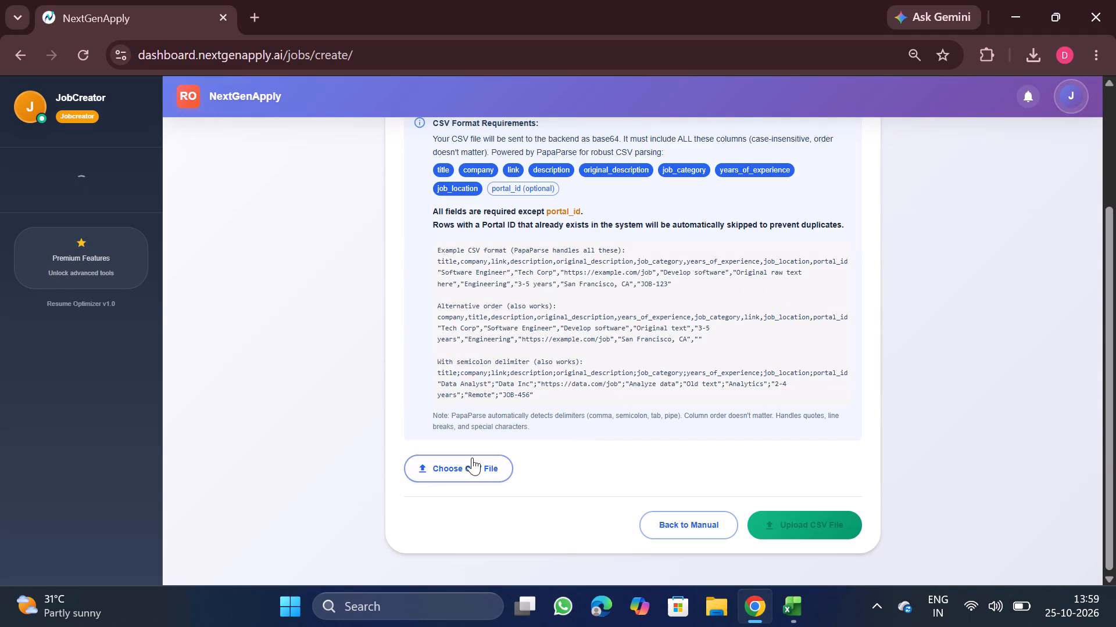
click(472, 457)
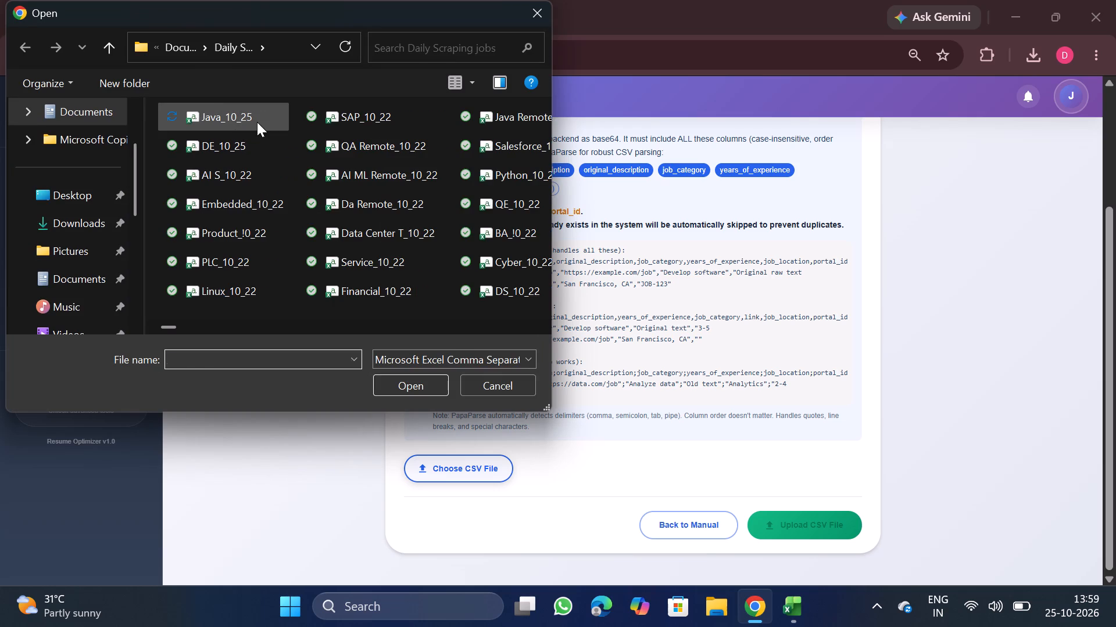
double_click(257, 122)
Review the data preview of Java_10_25.csv, upload the file and check the processing outcome.
scroll(513, 373, down, 2)
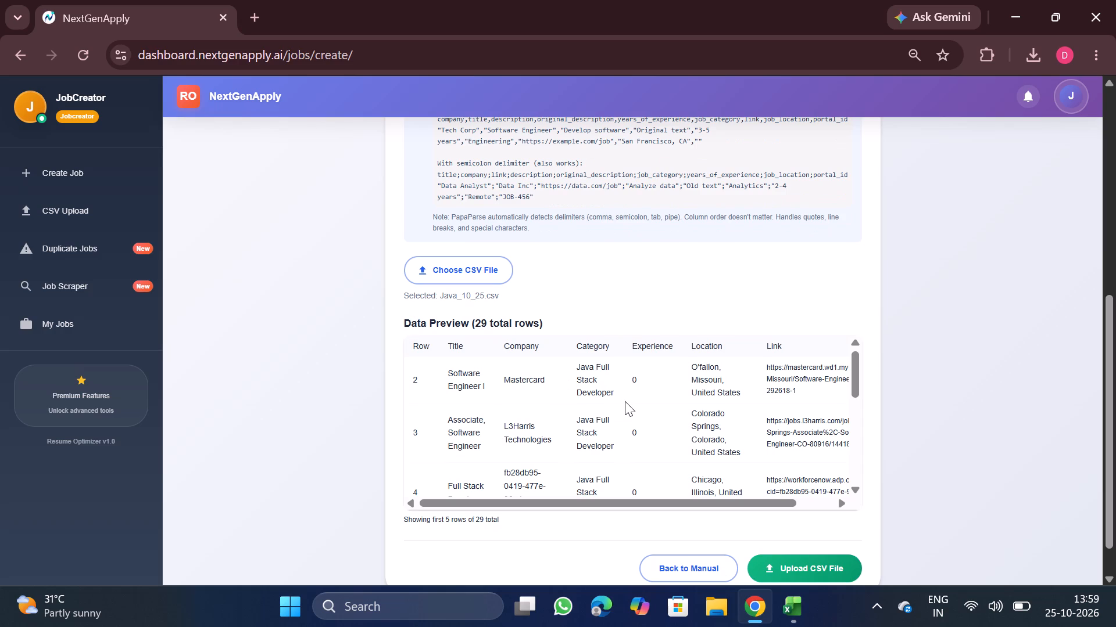
scroll(625, 401, down, 2)
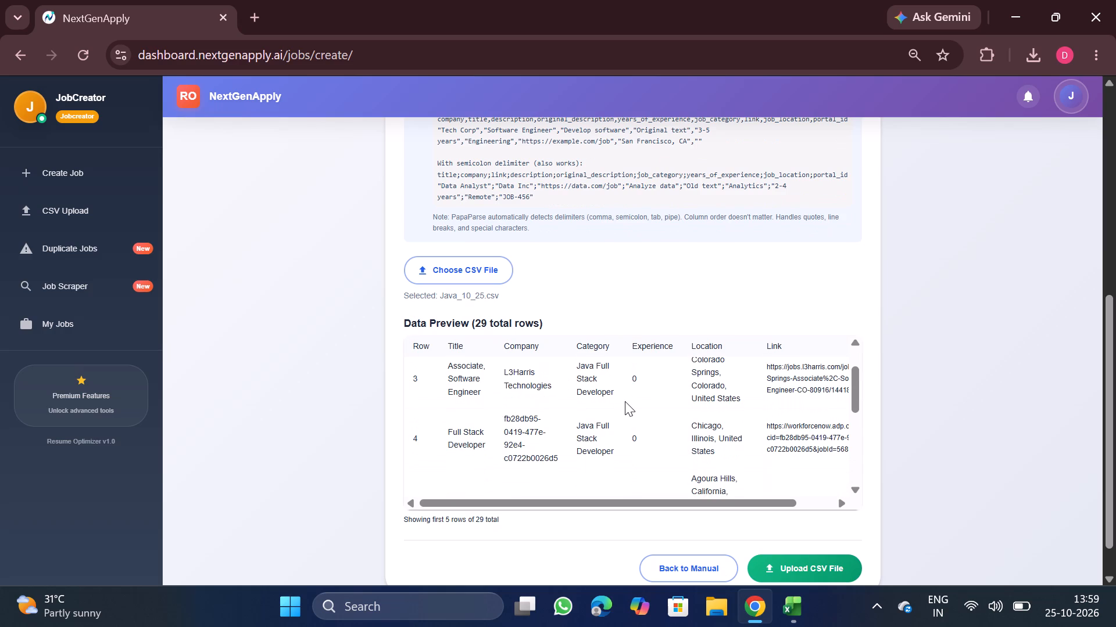
scroll(625, 401, down, 4)
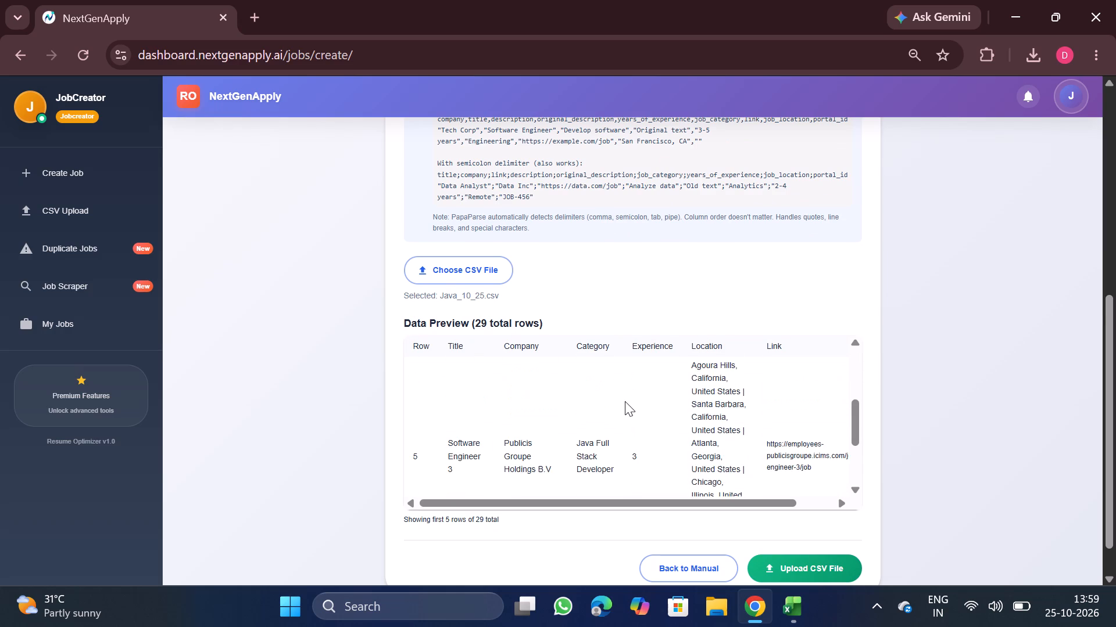
scroll(625, 401, down, 1)
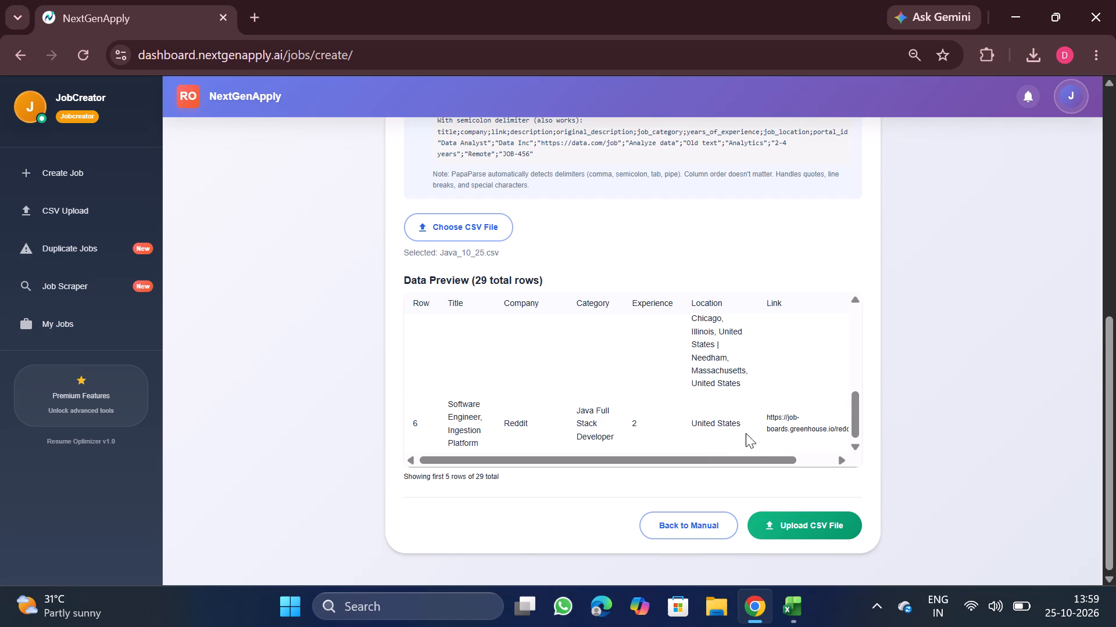
click(793, 517)
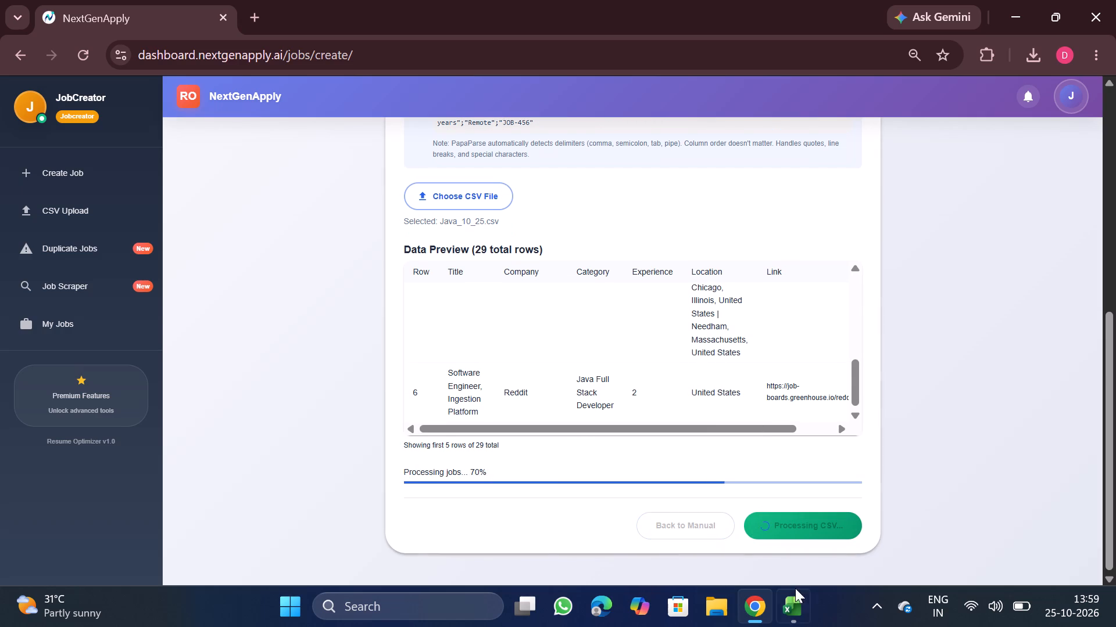
click(865, 459)
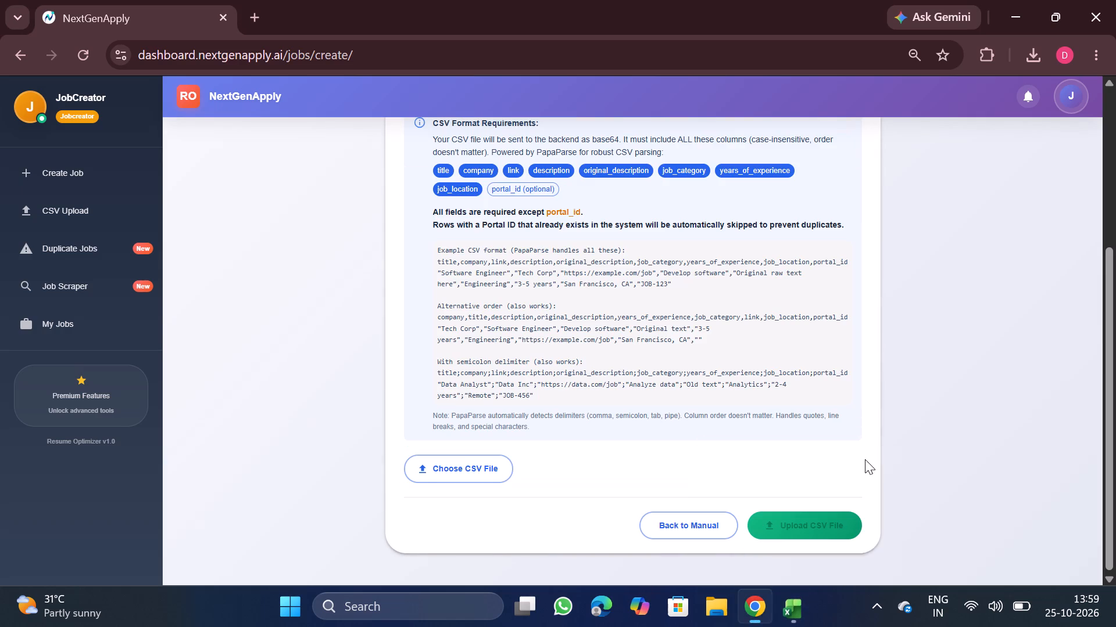
scroll(657, 349, up, 5)
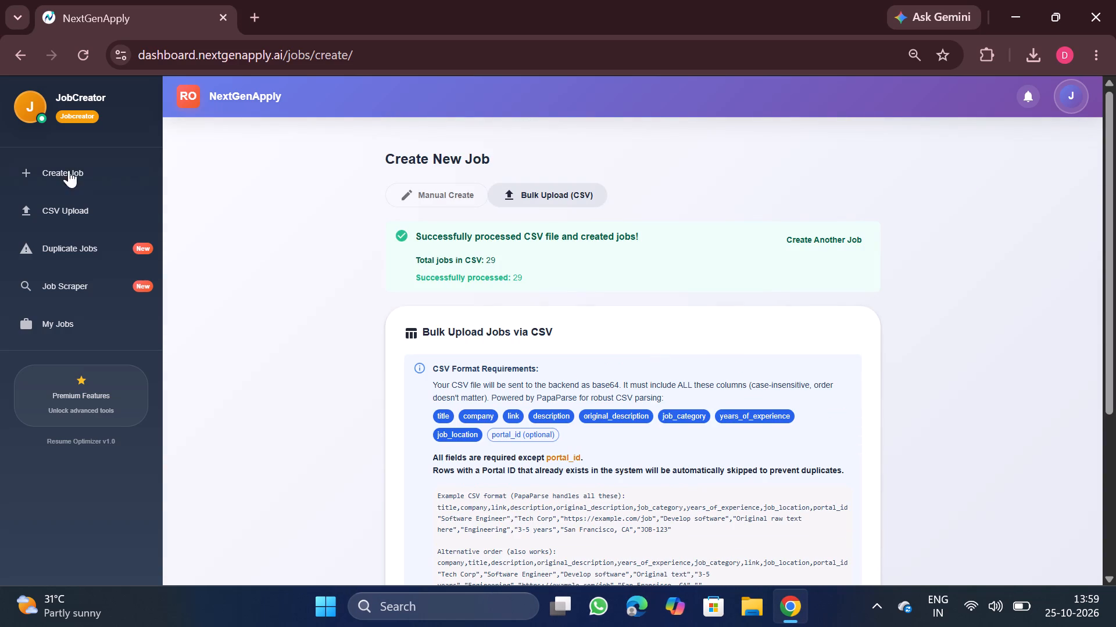
From the CSV upload history, download the processed CSV for Java Developer (#4496) and open it in Excel.
click(87, 205)
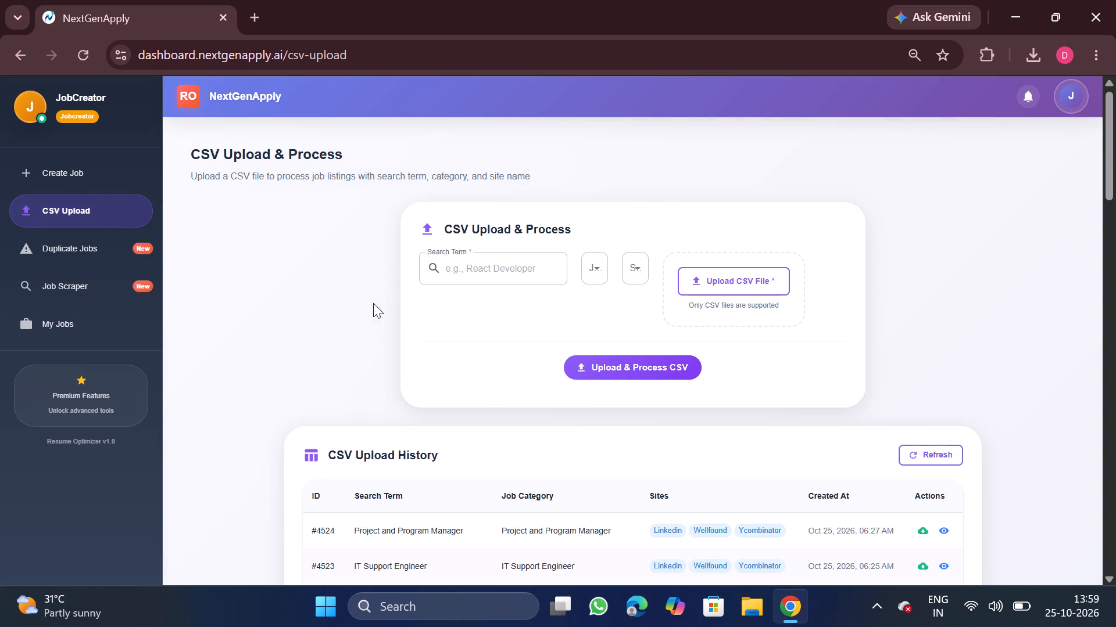
scroll(645, 435, down, 2)
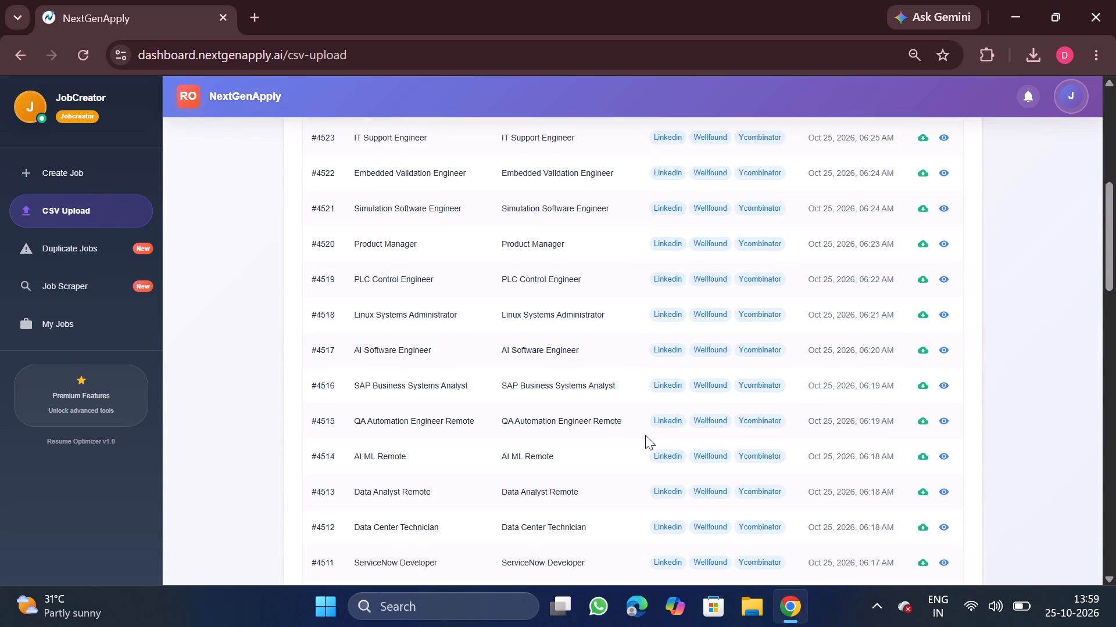
scroll(645, 435, down, 4)
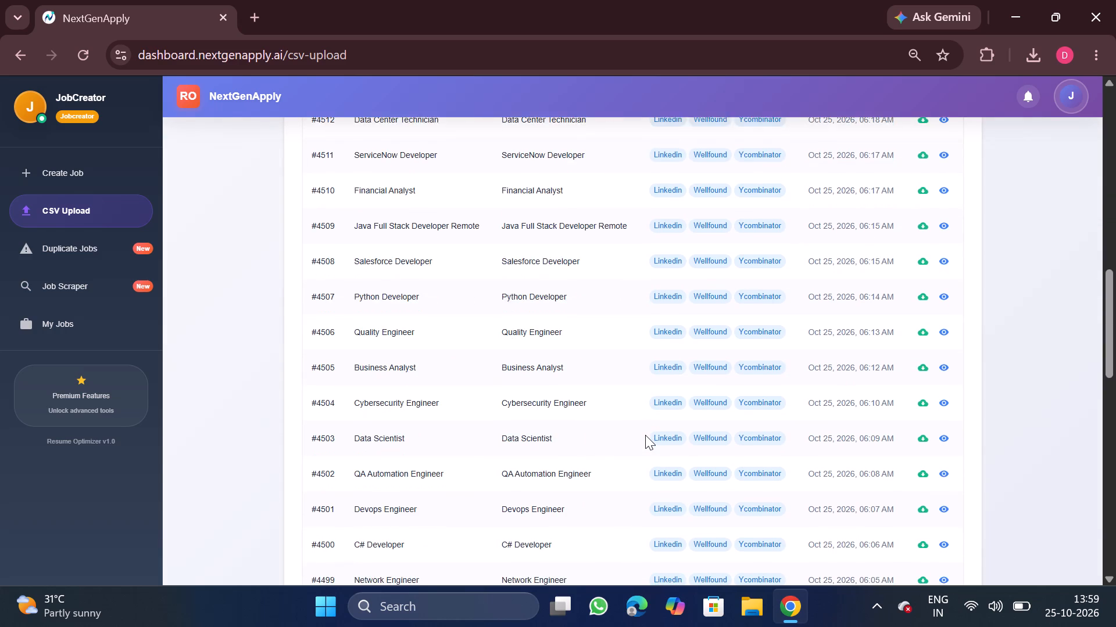
scroll(645, 435, down, 3)
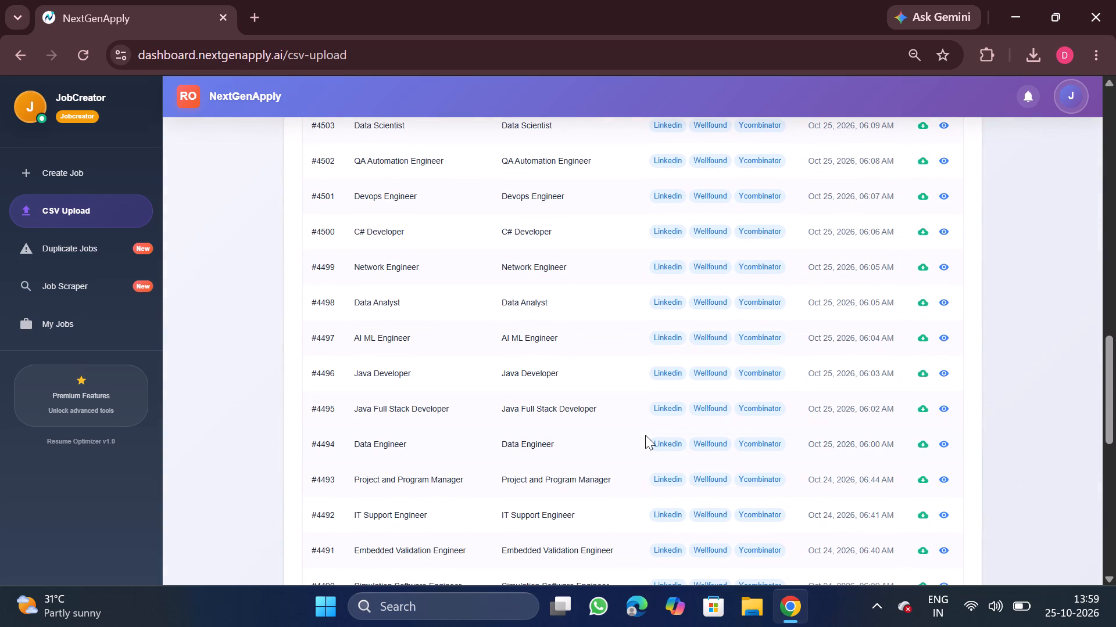
scroll(688, 434, up, 1)
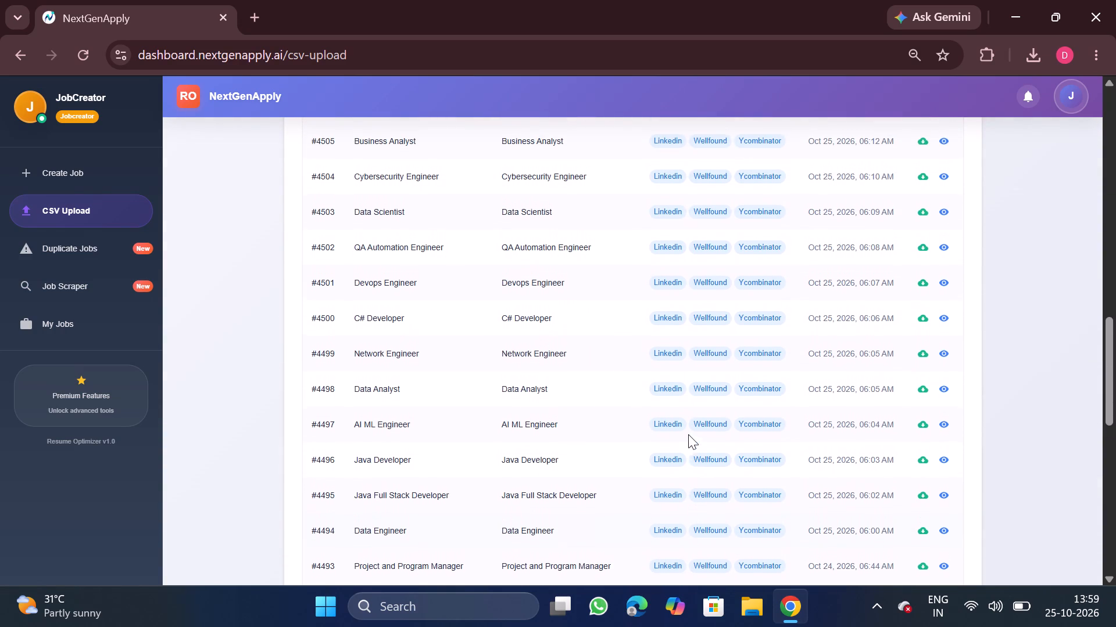
scroll(688, 434, up, 1)
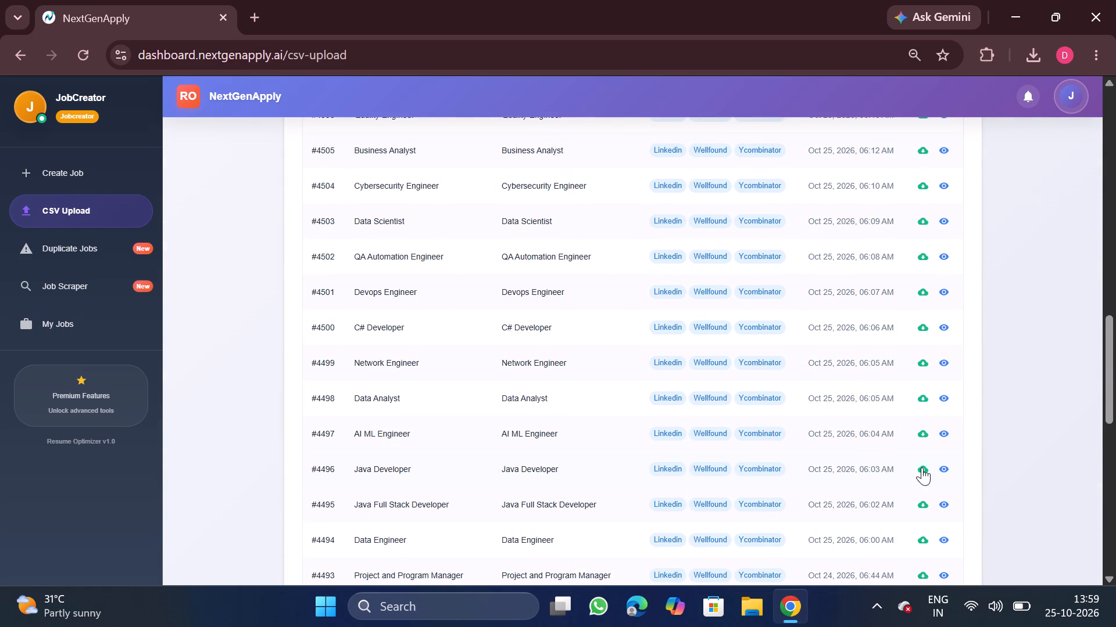
click(922, 467)
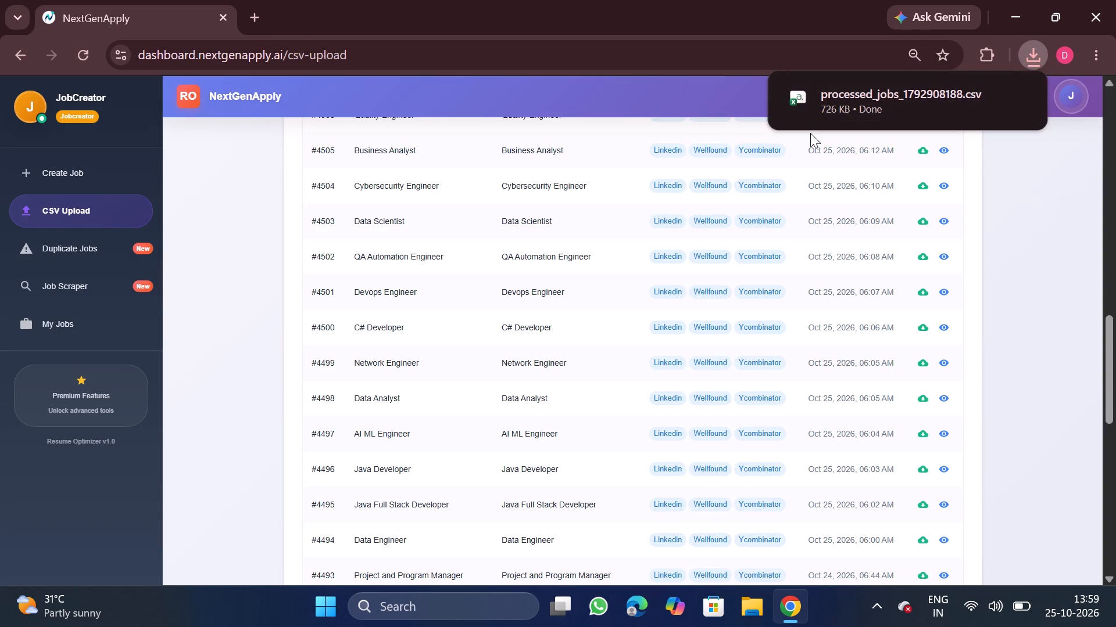
click(897, 91)
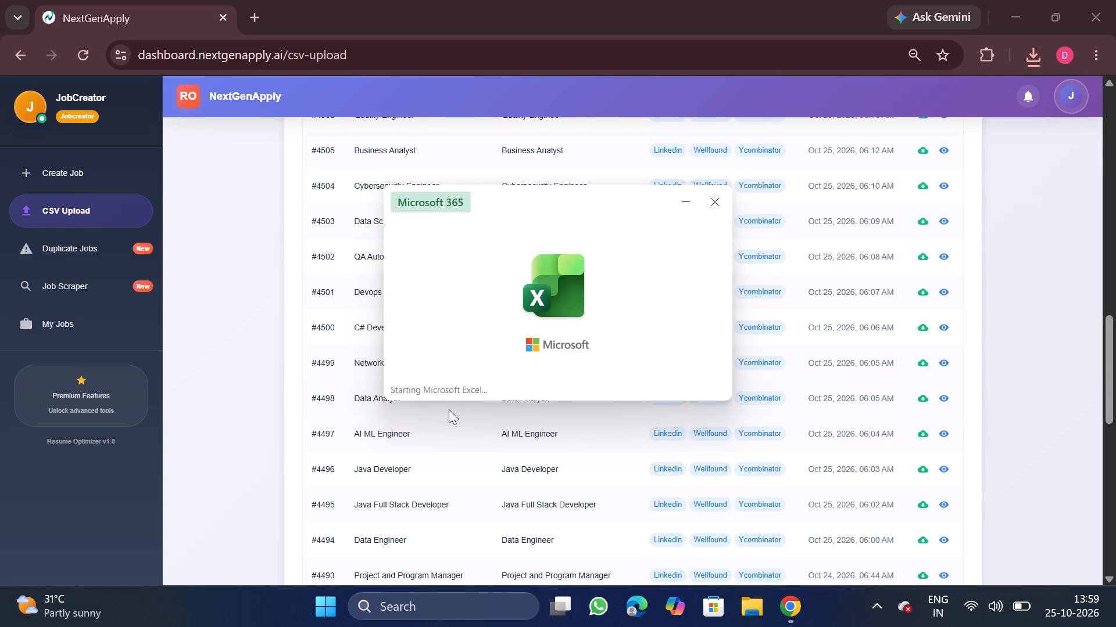
Remove duplicate rows from the whole Java Developer table, comparing only the company column.
click(306, 452)
key(ctrl+a)
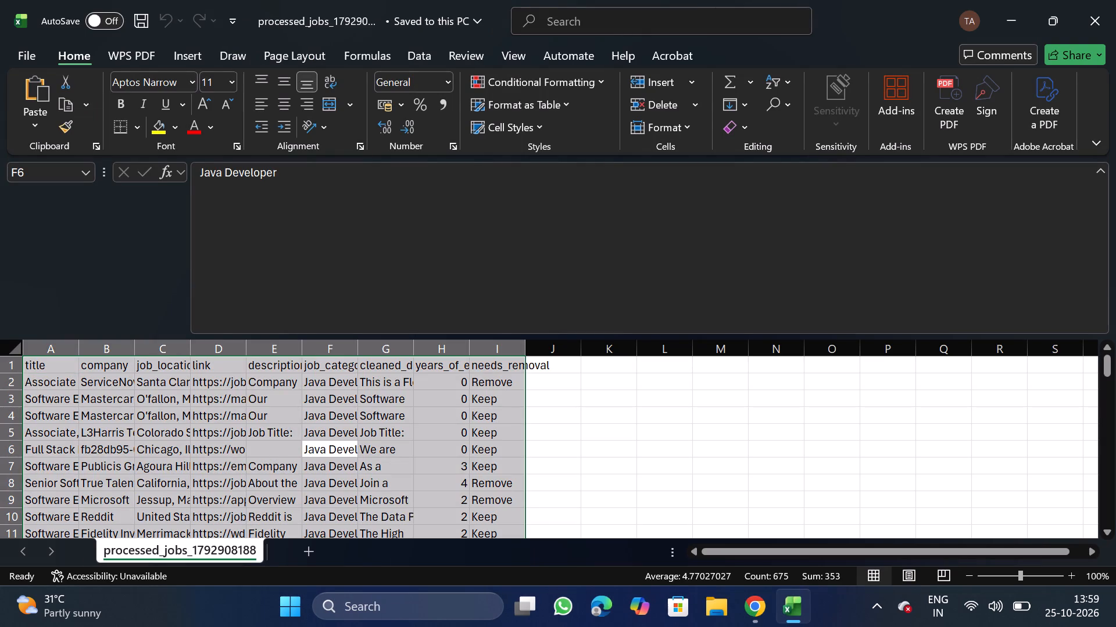
click(430, 57)
click(736, 106)
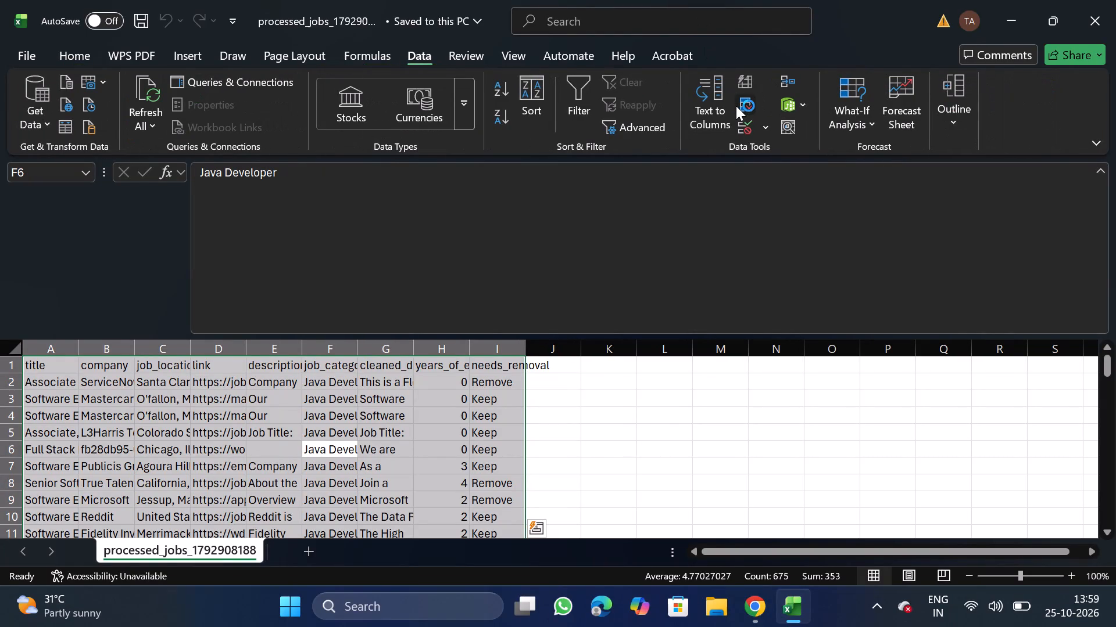
click(253, 263)
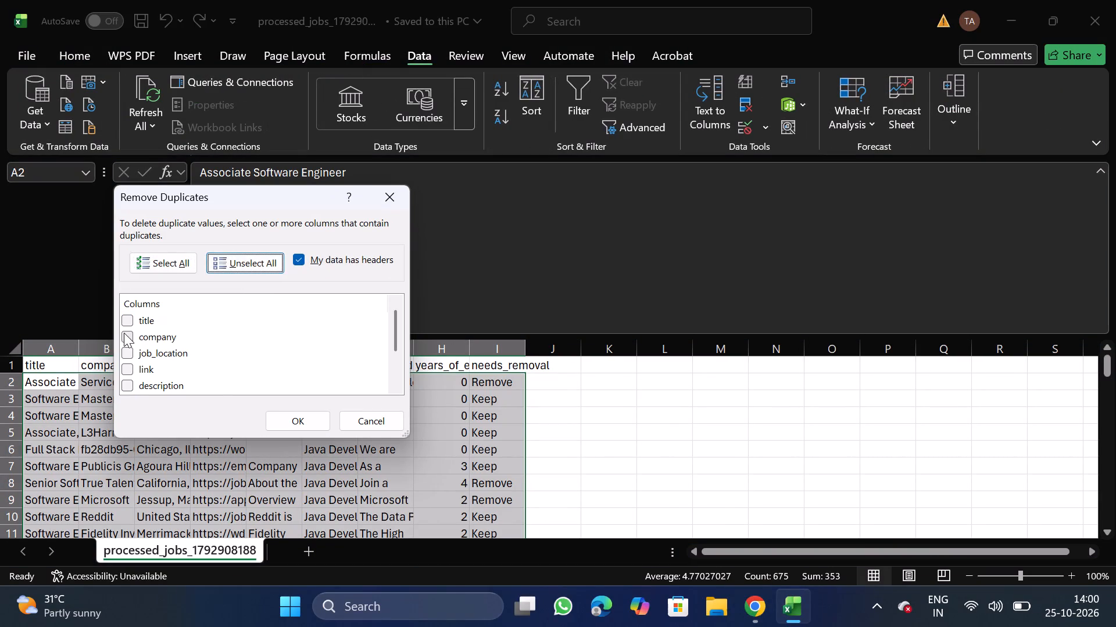
click(122, 332)
click(288, 417)
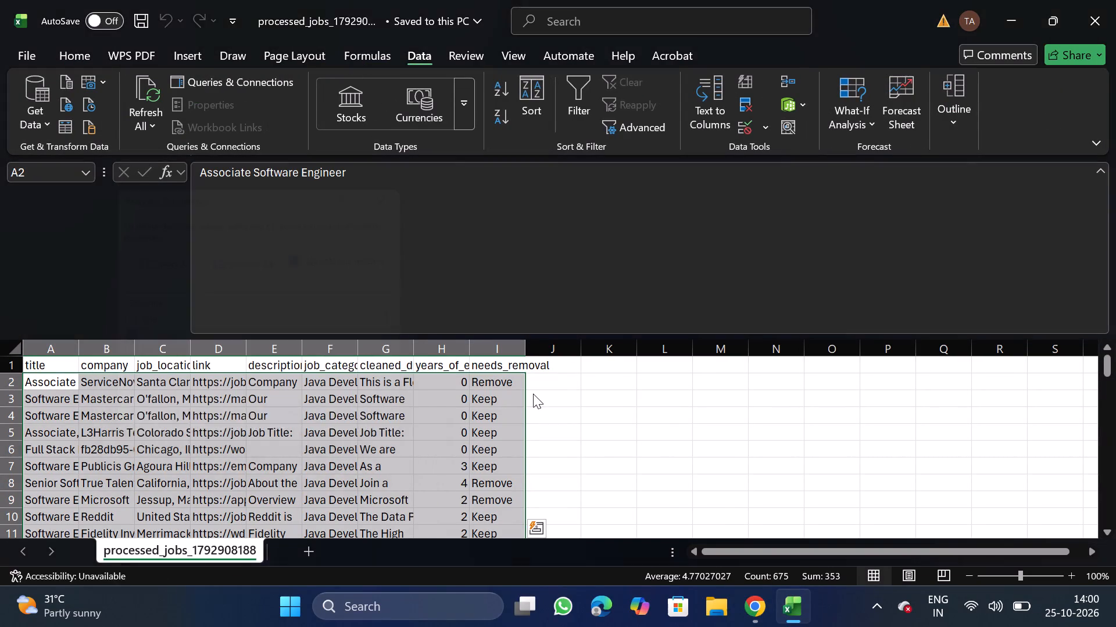
click(658, 351)
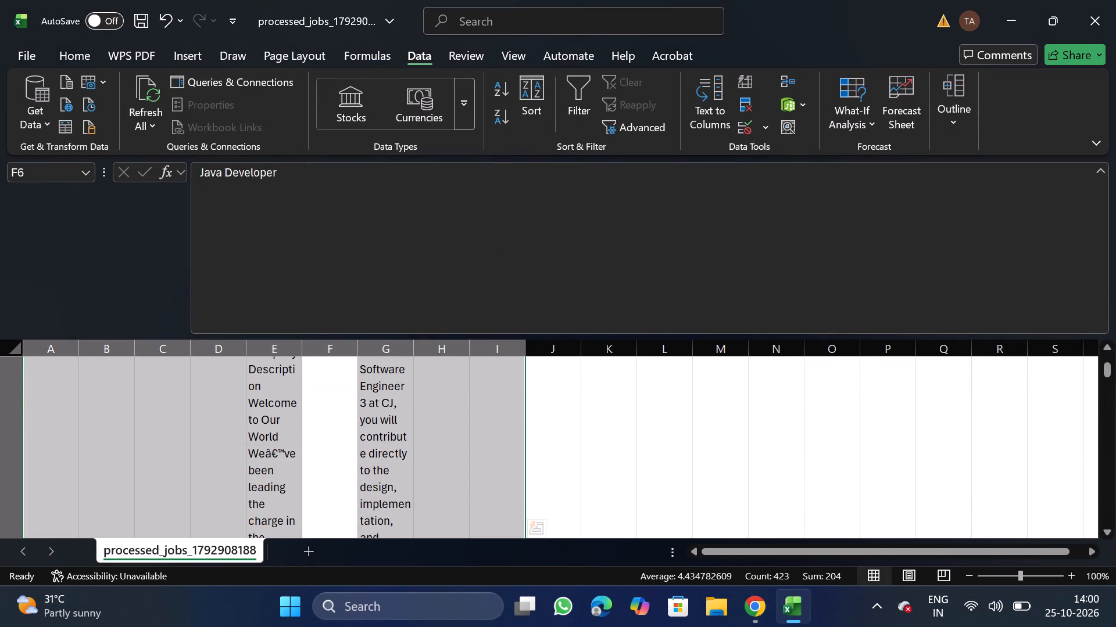
Filter needs_removal to Remove, delete all the filtered rows below the header, and turn the filter off.
drag(1107, 369, 1106, 327)
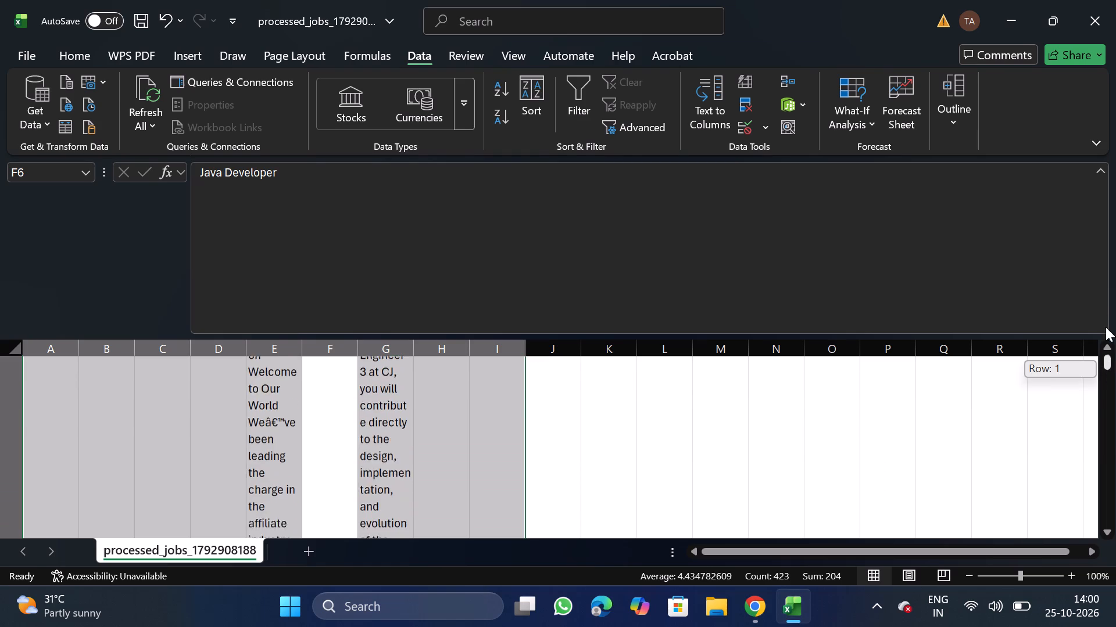
drag(1106, 327, 1106, 292)
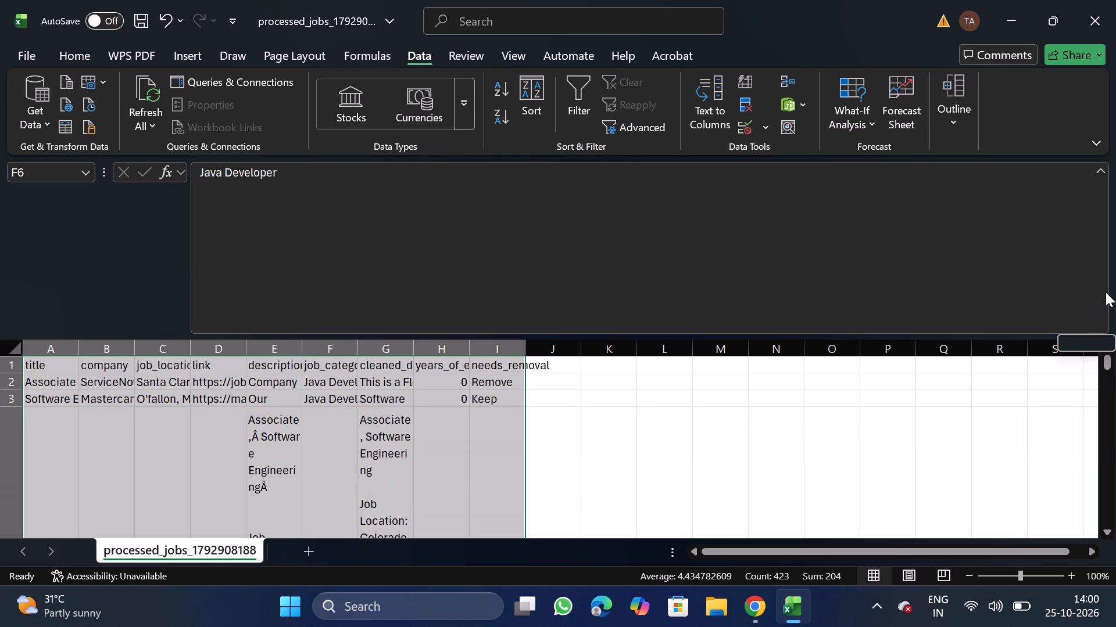
click(543, 424)
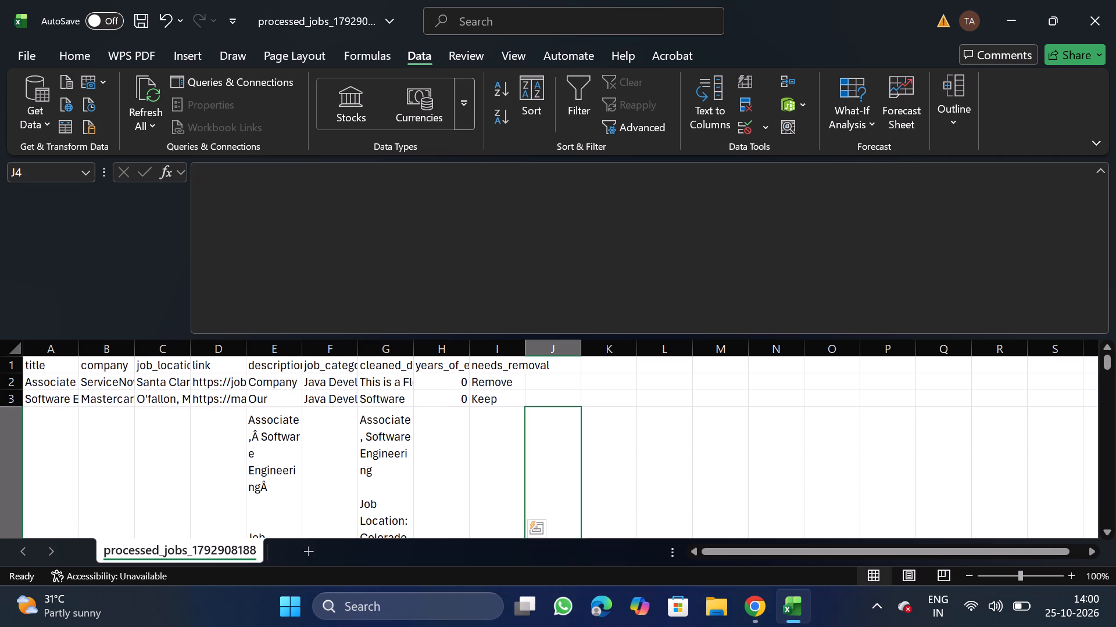
click(492, 357)
click(567, 109)
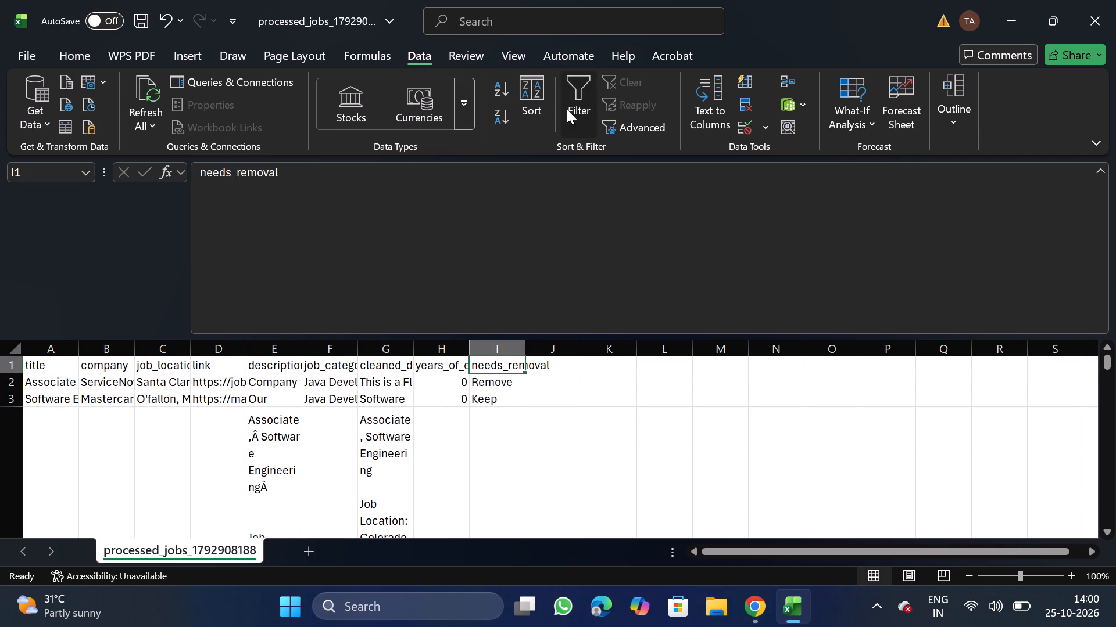
click(517, 369)
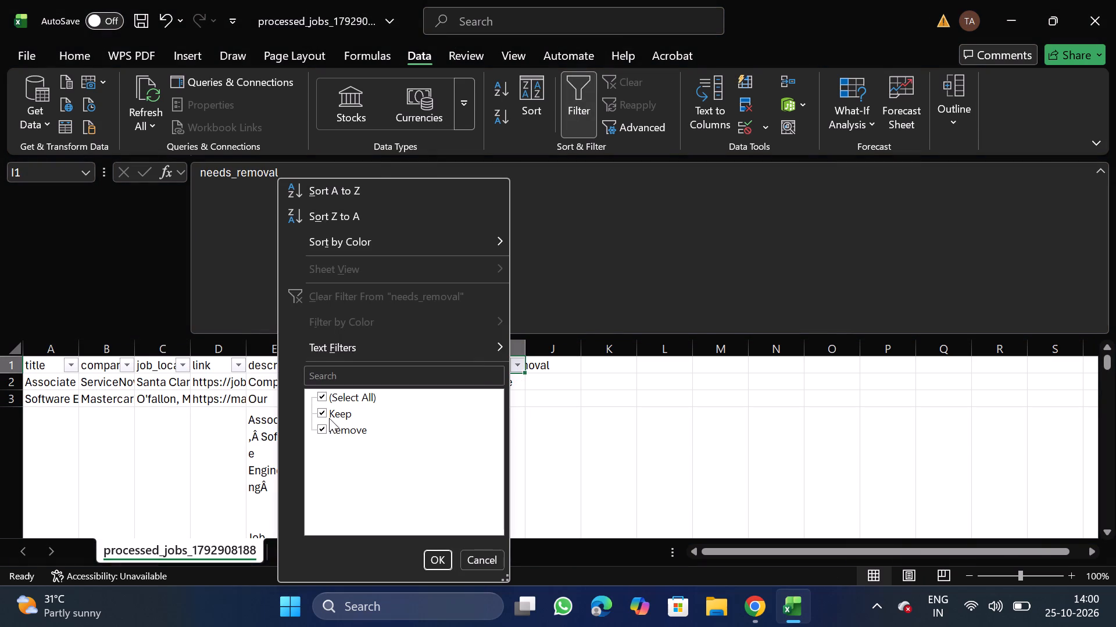
click(338, 412)
click(439, 564)
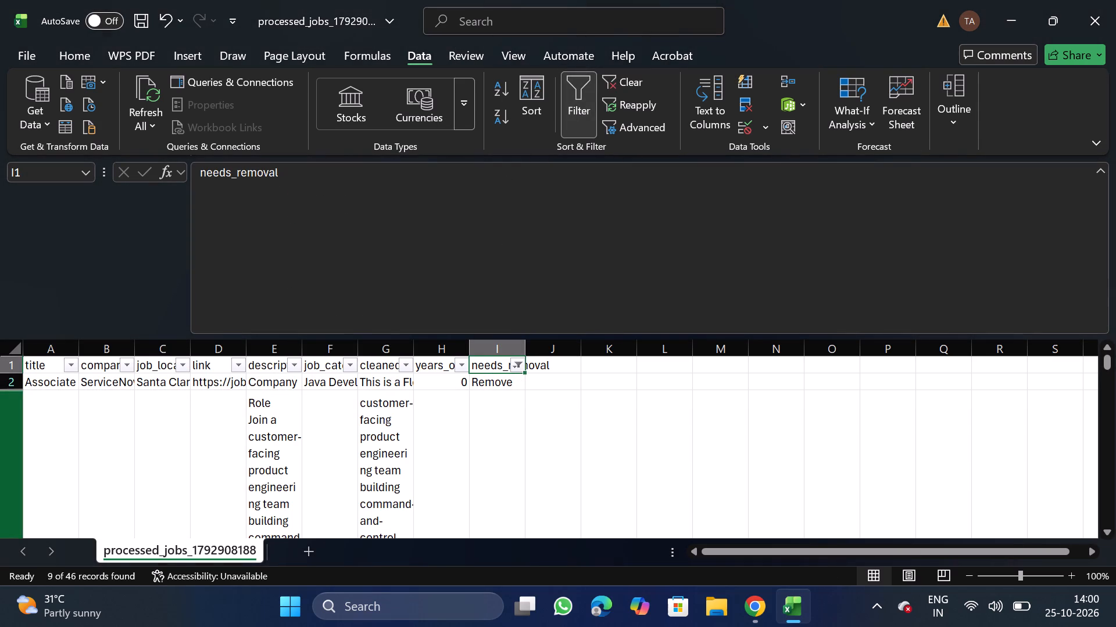
click(5, 382)
key(ctrl+shift+Down)
right_click(59, 419)
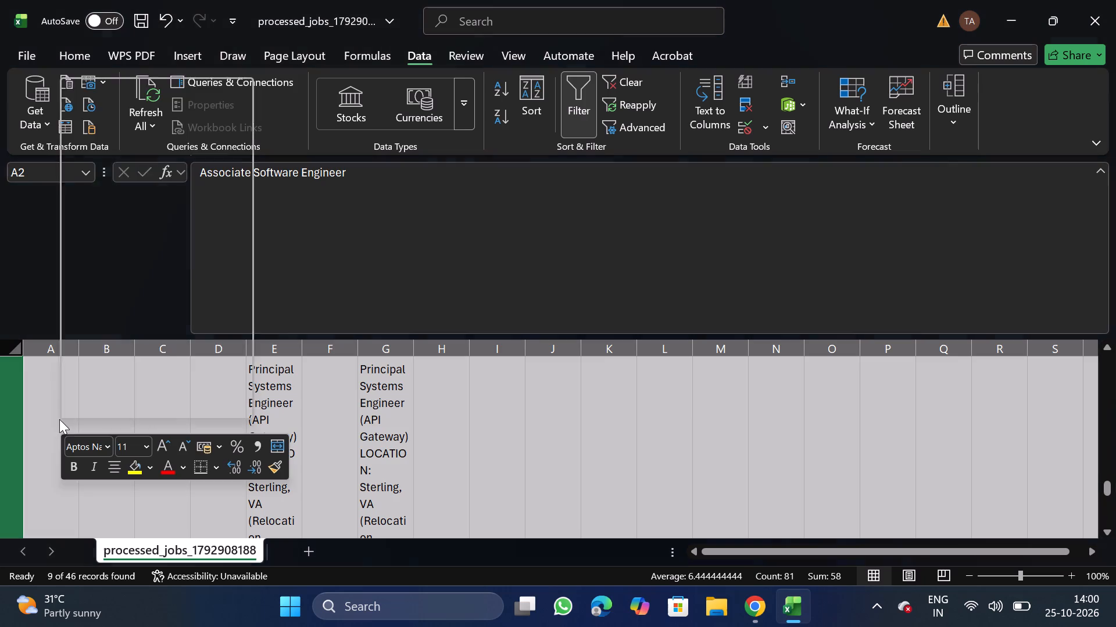
click(123, 275)
click(577, 92)
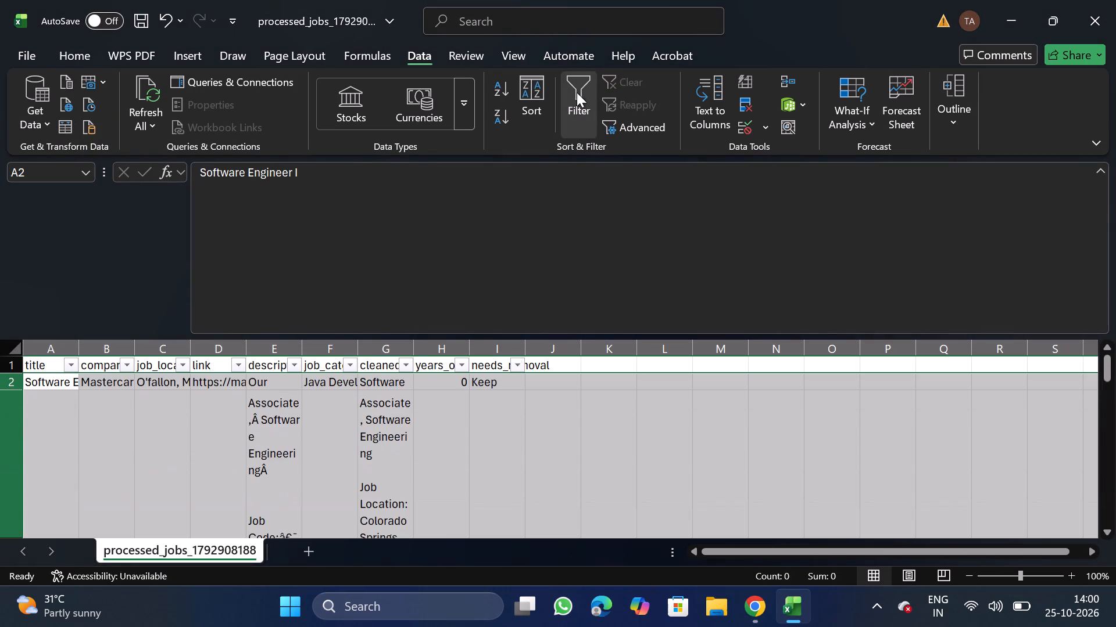
Delete the needs_removal column I.
click(495, 356)
drag(499, 350, 491, 444)
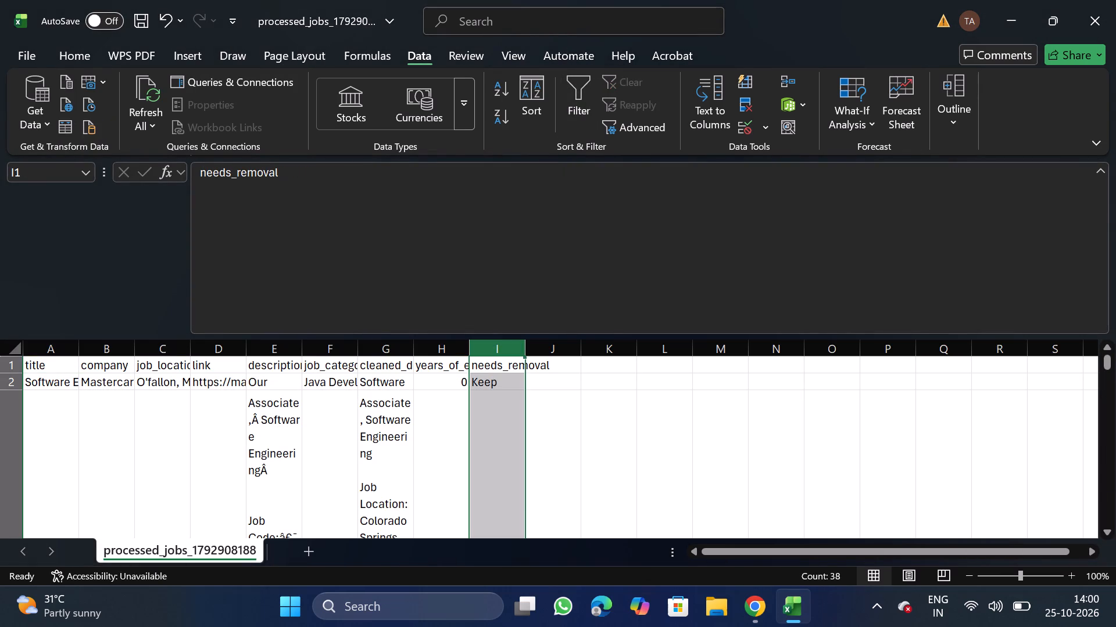
right_click(491, 444)
click(549, 305)
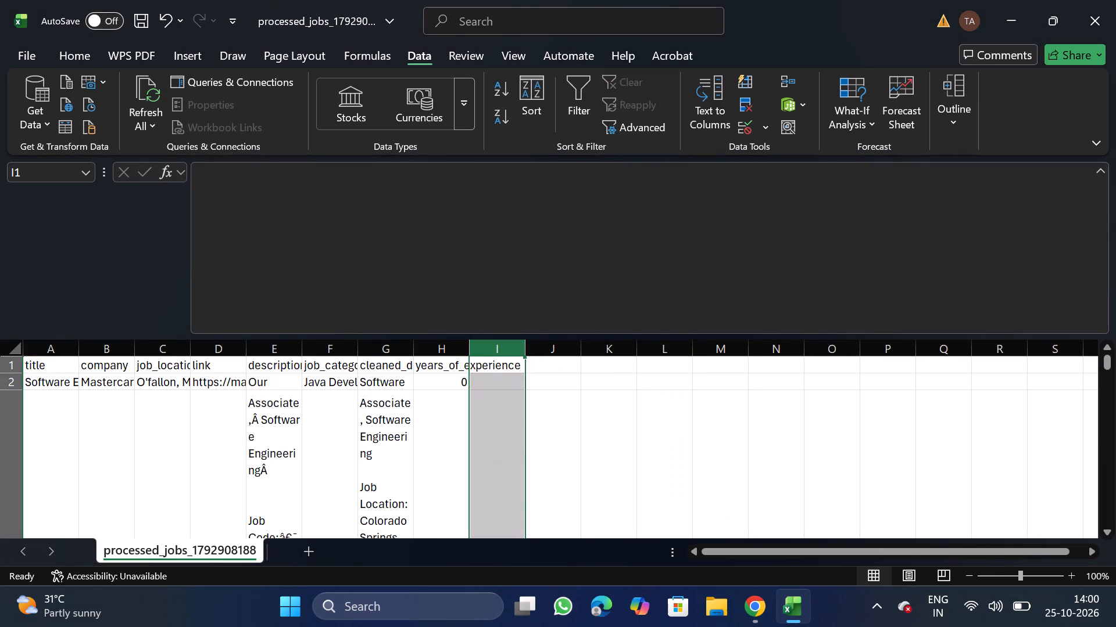
Filter years_of_experience to 8, 10 and 12, delete all the filtered rows, and turn the filter off.
click(426, 367)
click(580, 73)
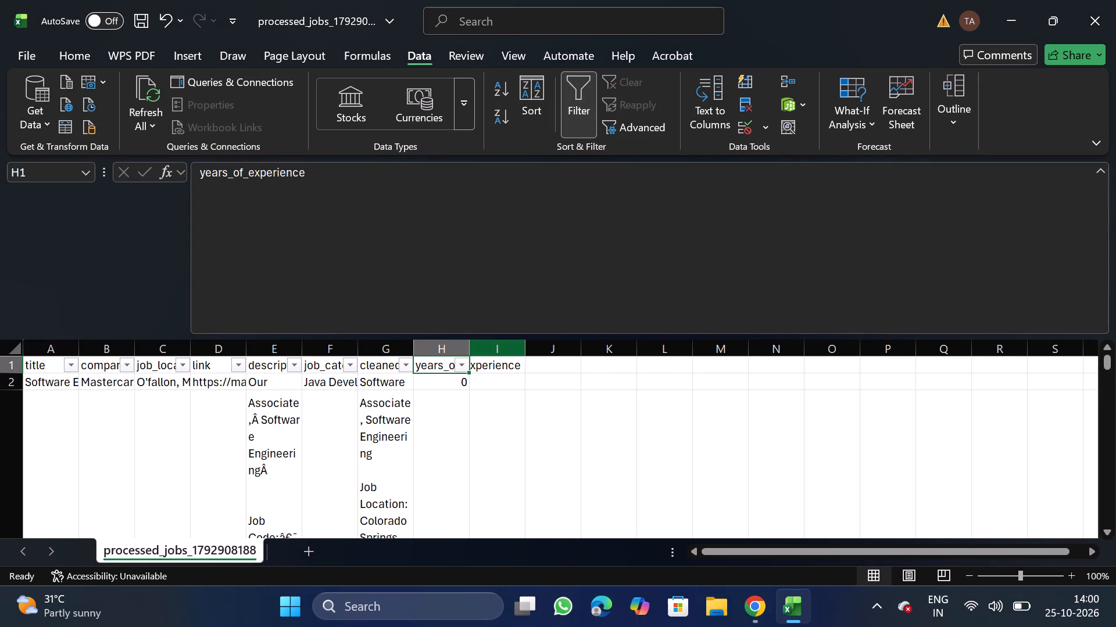
click(466, 362)
click(287, 397)
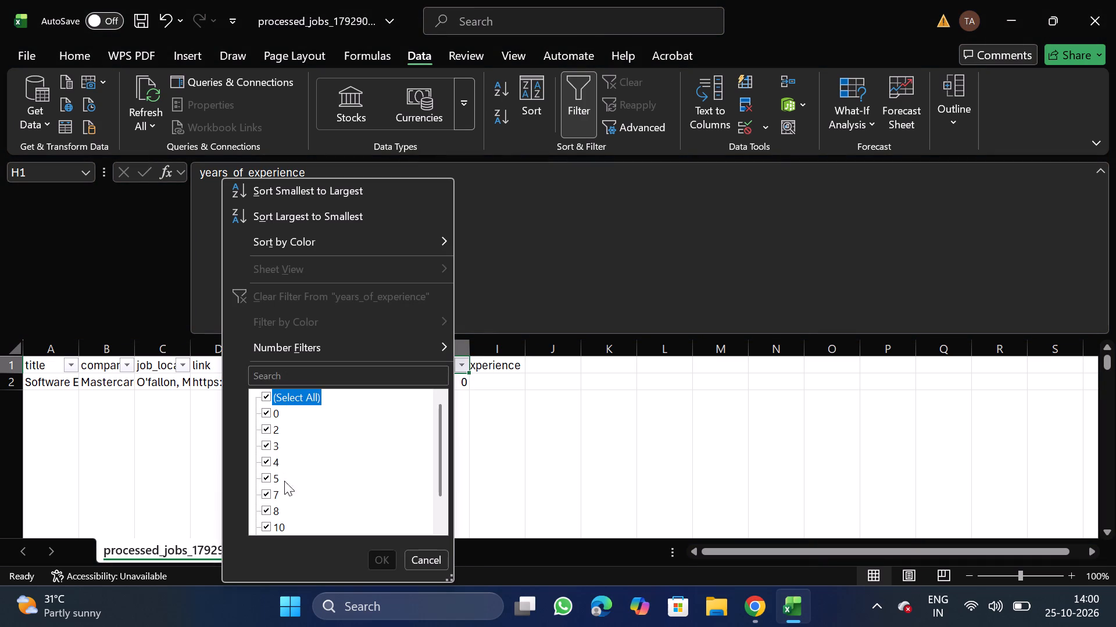
click(271, 511)
scroll(271, 511, down, 1)
click(266, 495)
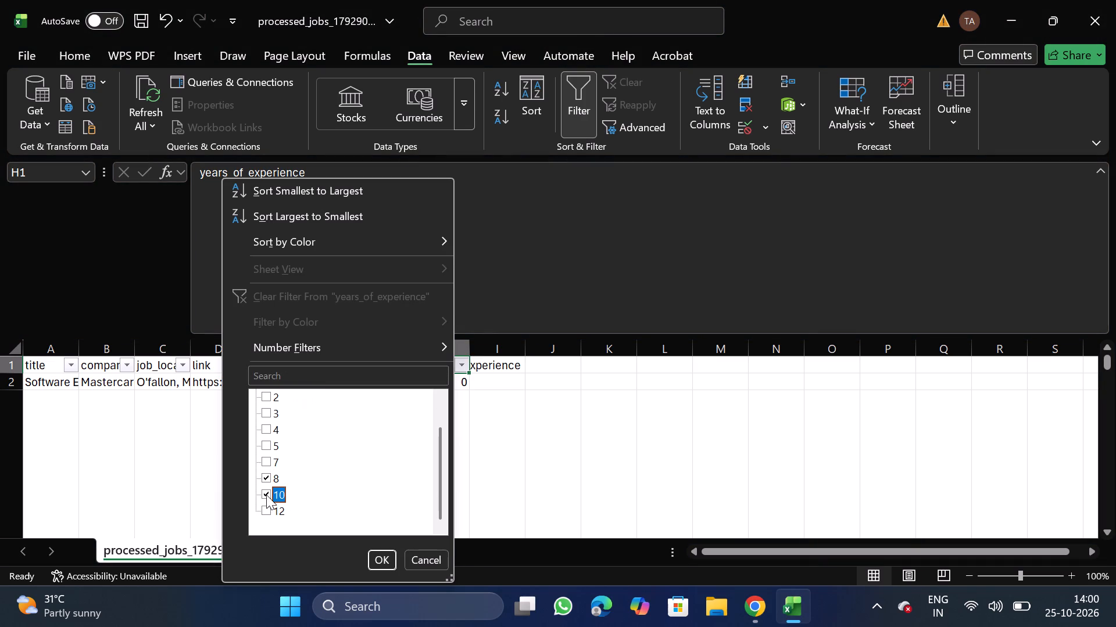
click(266, 521)
click(270, 513)
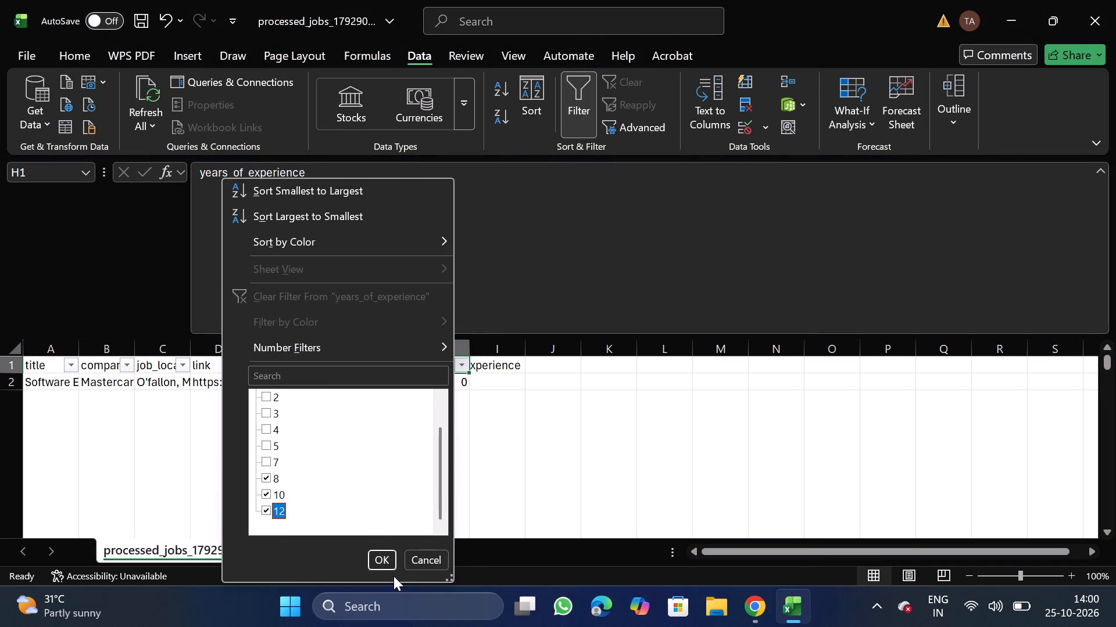
click(394, 576)
click(381, 561)
click(0, 411)
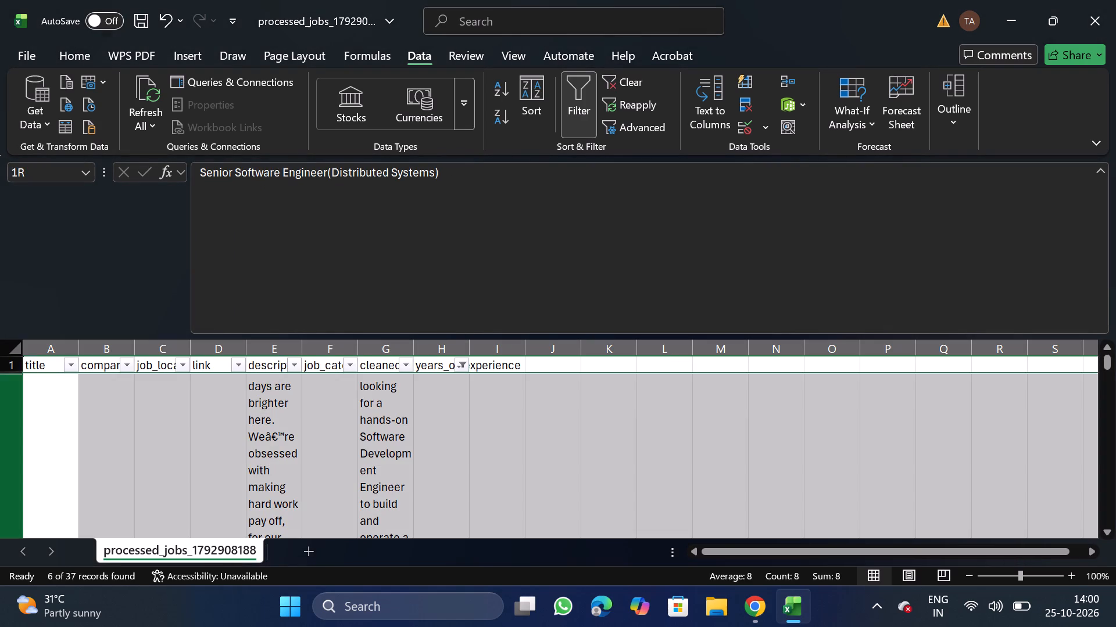
key(ctrl+shift+Down)
right_click(190, 458)
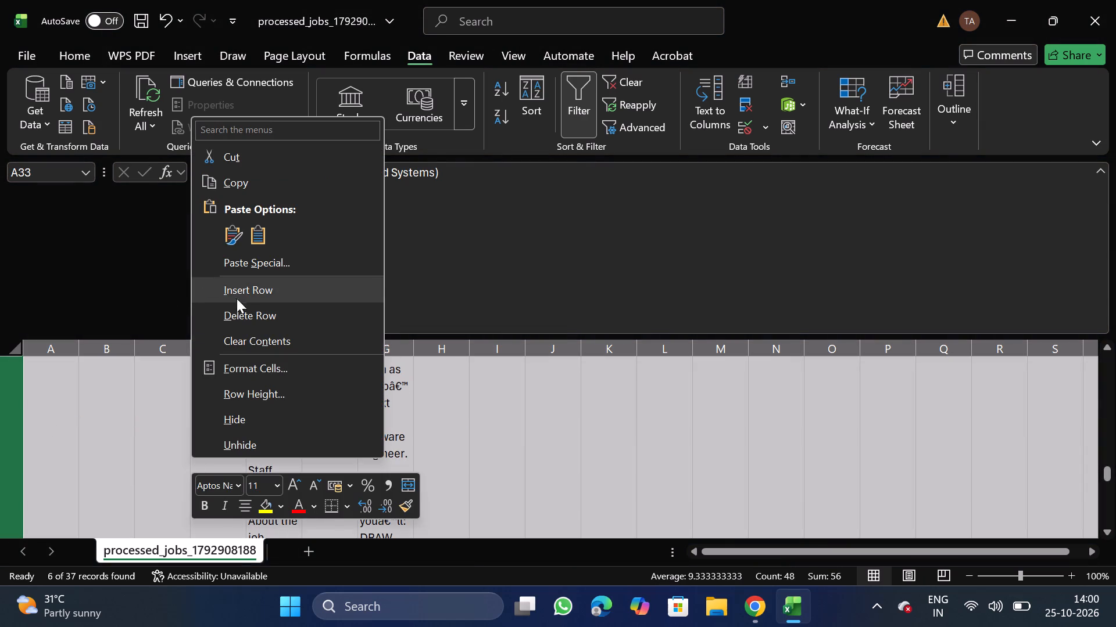
click(245, 299)
key(ctrl+z)
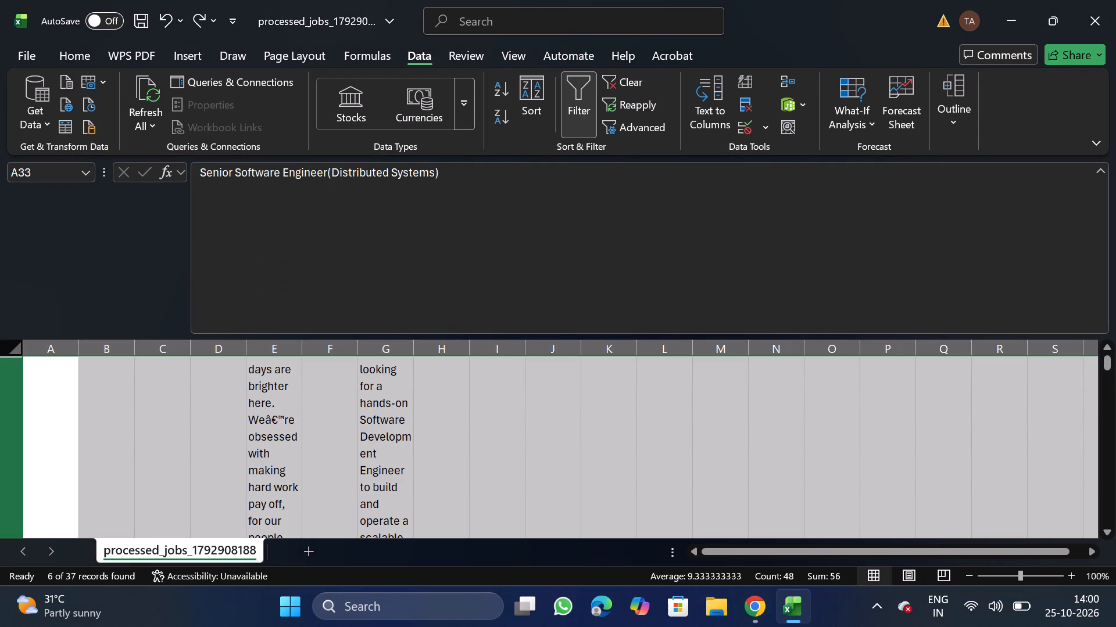
right_click(213, 426)
click(279, 279)
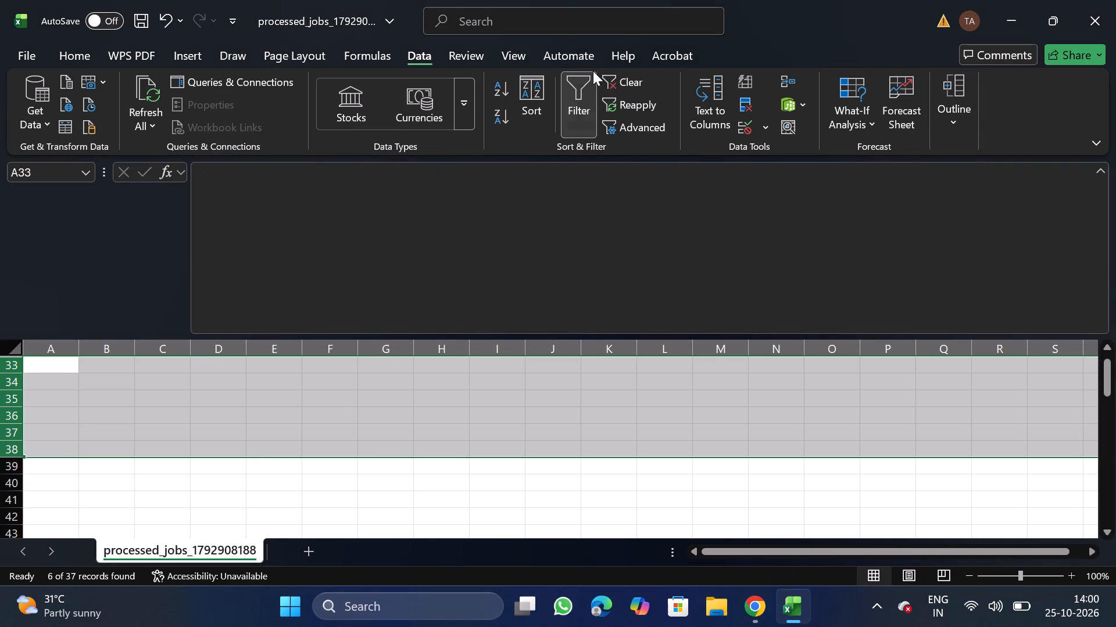
click(576, 105)
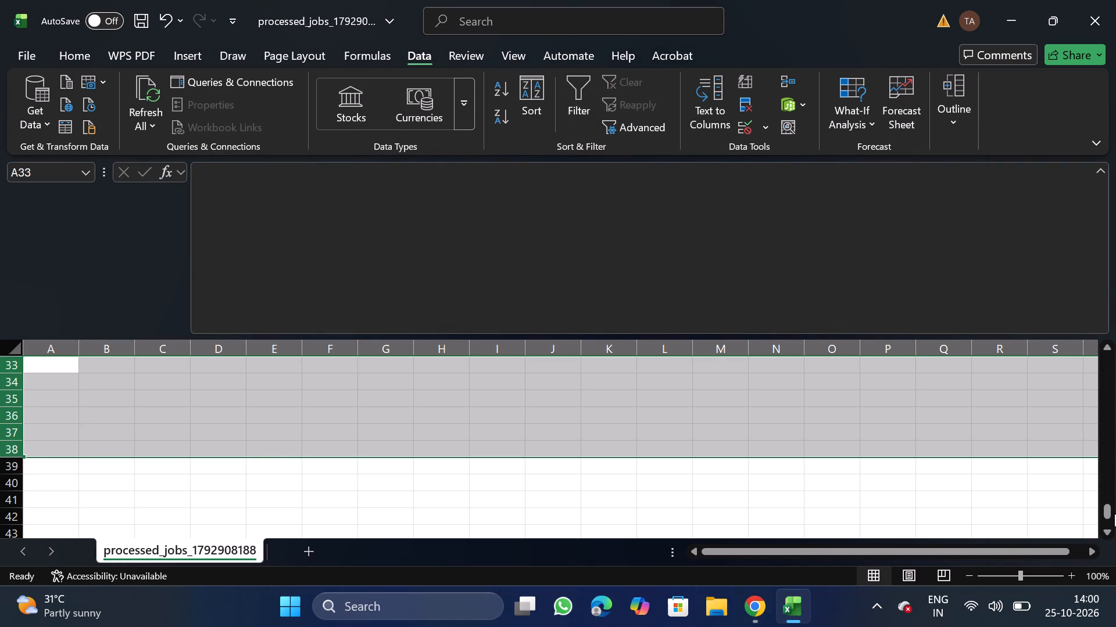
Move the job_category column to the front of the table, before title.
drag(1107, 513, 1095, 286)
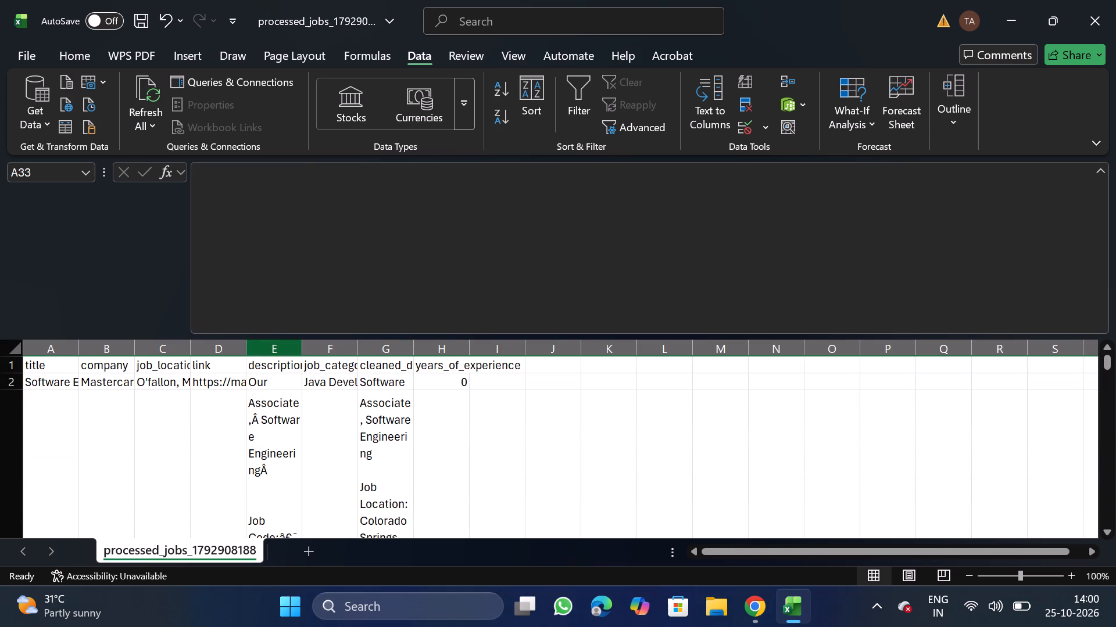
click(335, 344)
key(ctrl+x)
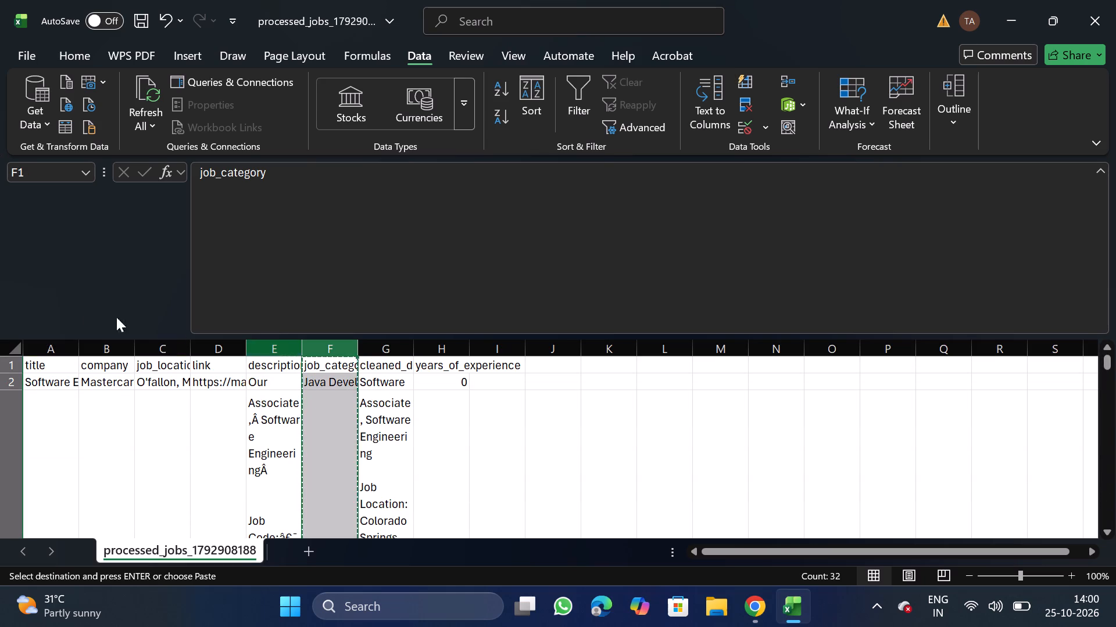
click(48, 347)
right_click(34, 489)
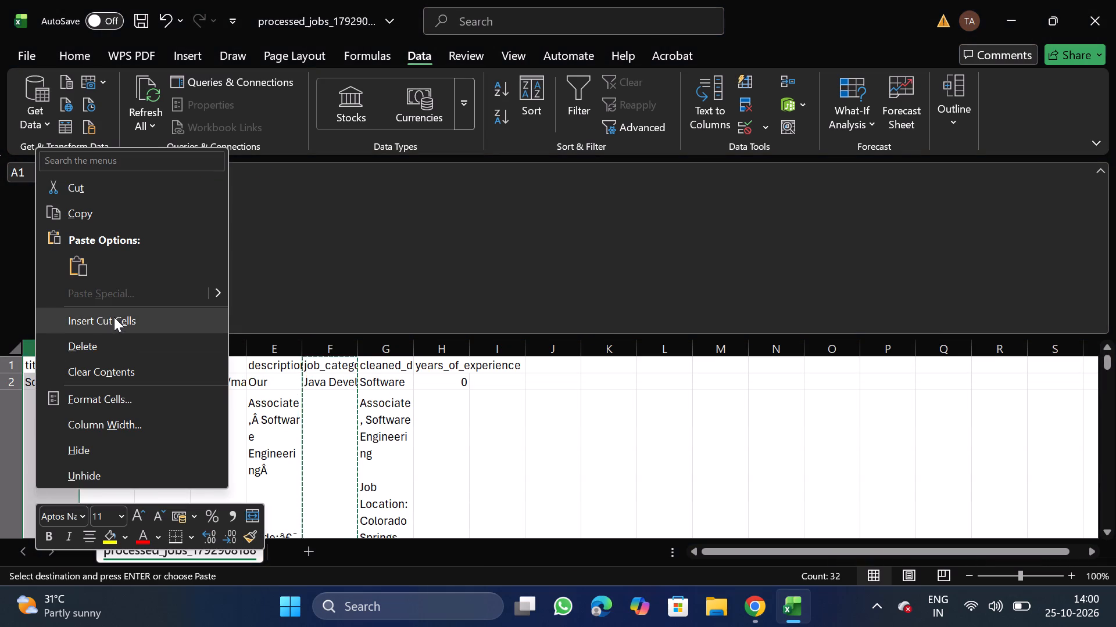
click(114, 317)
Turn off text wrapping for the description column F and the adjacent cleaned text column G.
click(322, 342)
key(shift+Right)
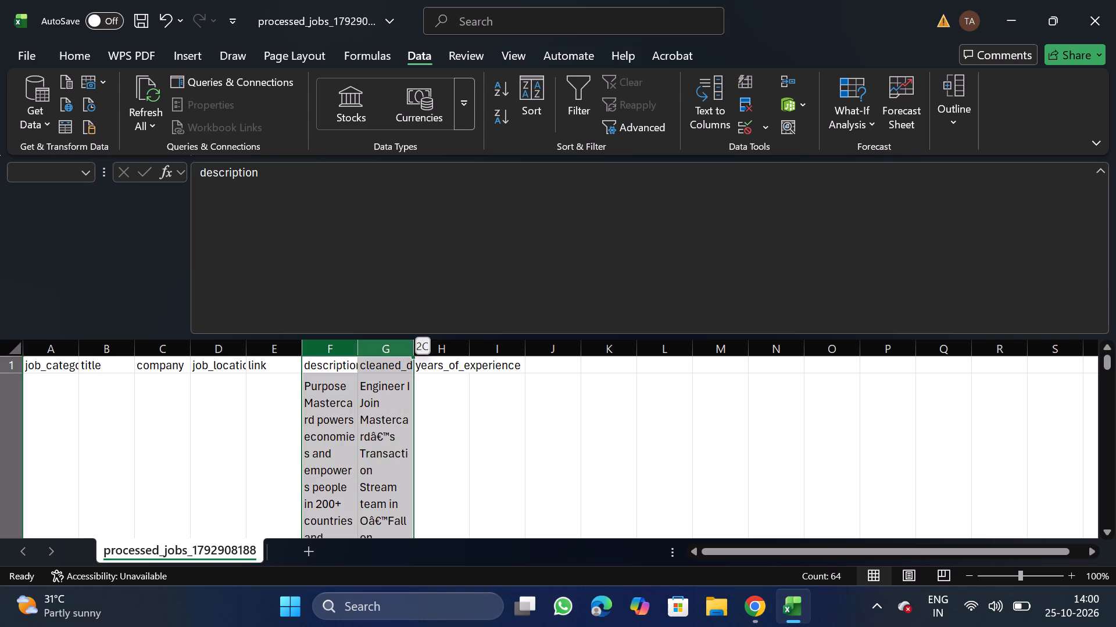
click(69, 54)
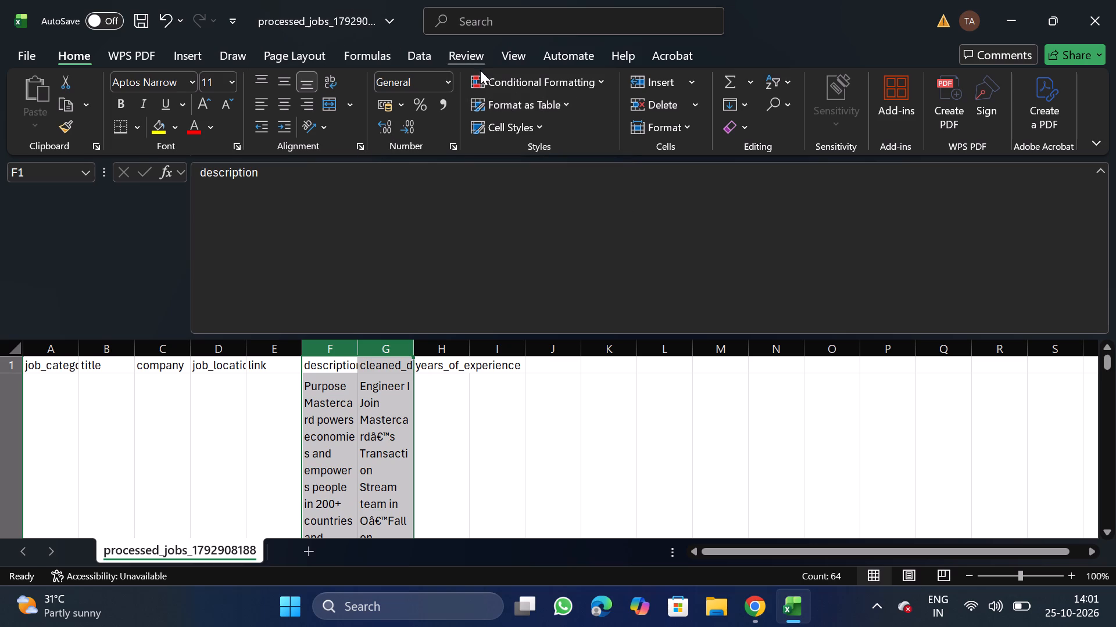
click(413, 49)
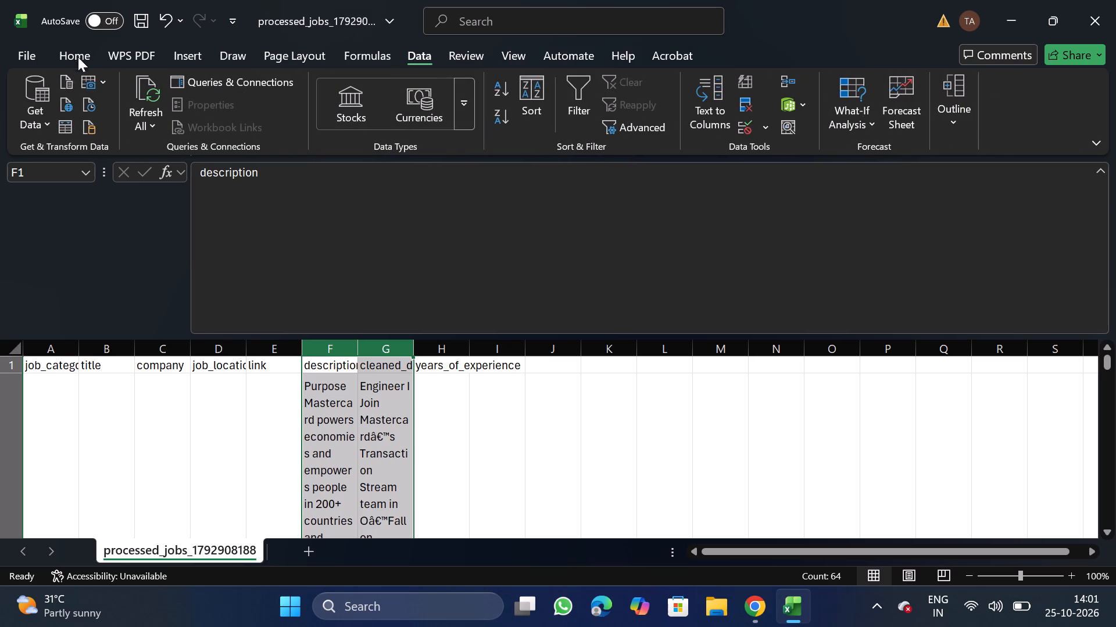
click(84, 52)
click(360, 147)
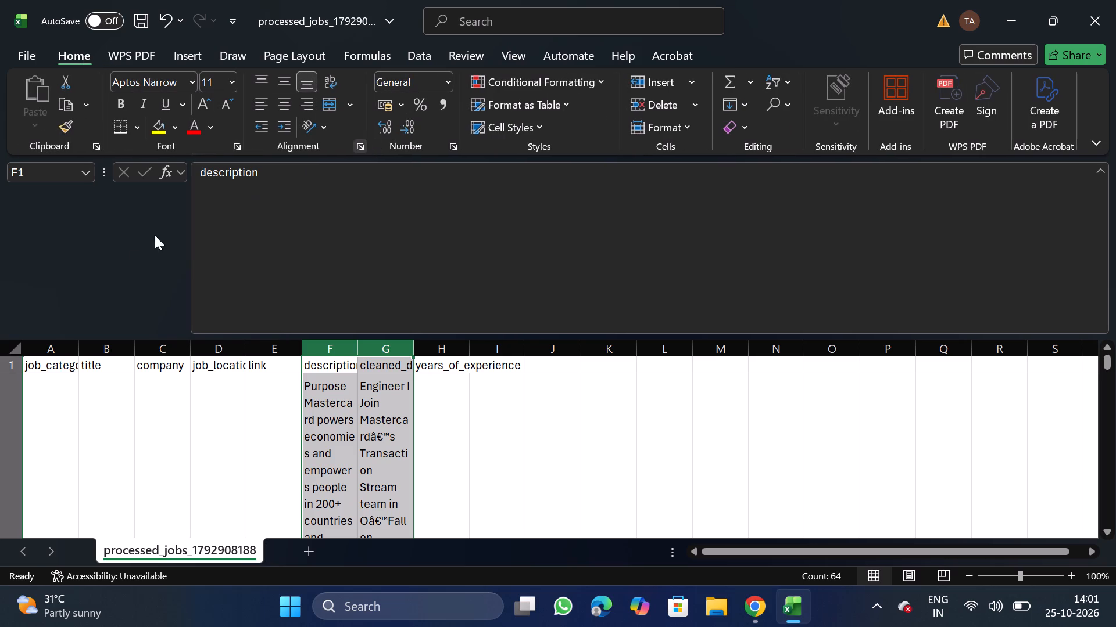
double_click(108, 282)
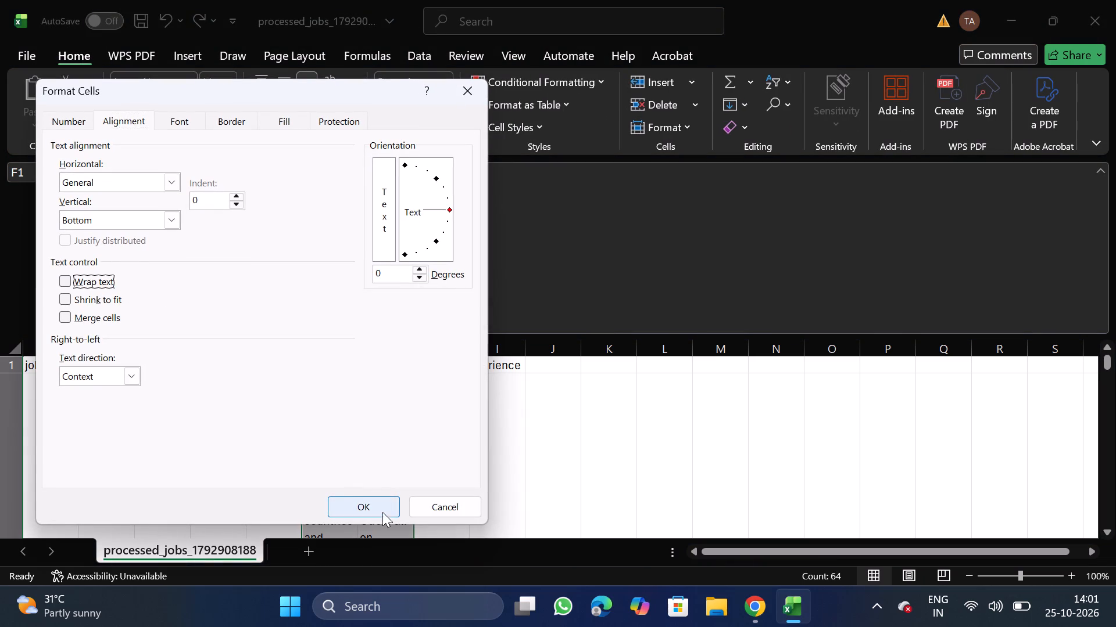
click(382, 514)
Move the link column to the end of the table, after years_of_experience.
click(235, 351)
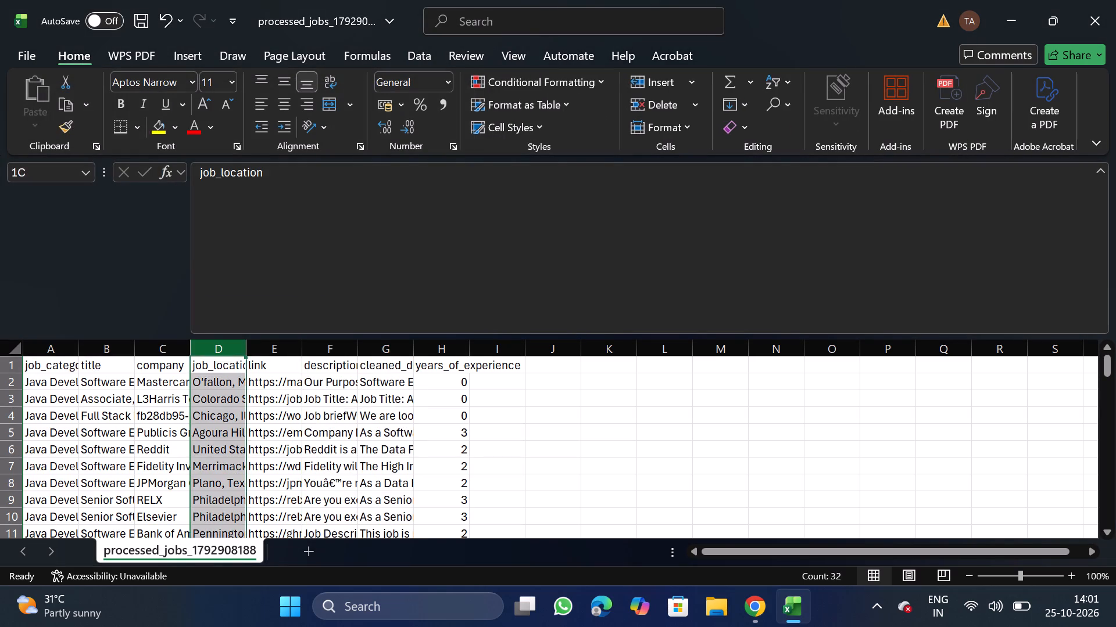
click(265, 346)
key(ctrl+x)
click(496, 348)
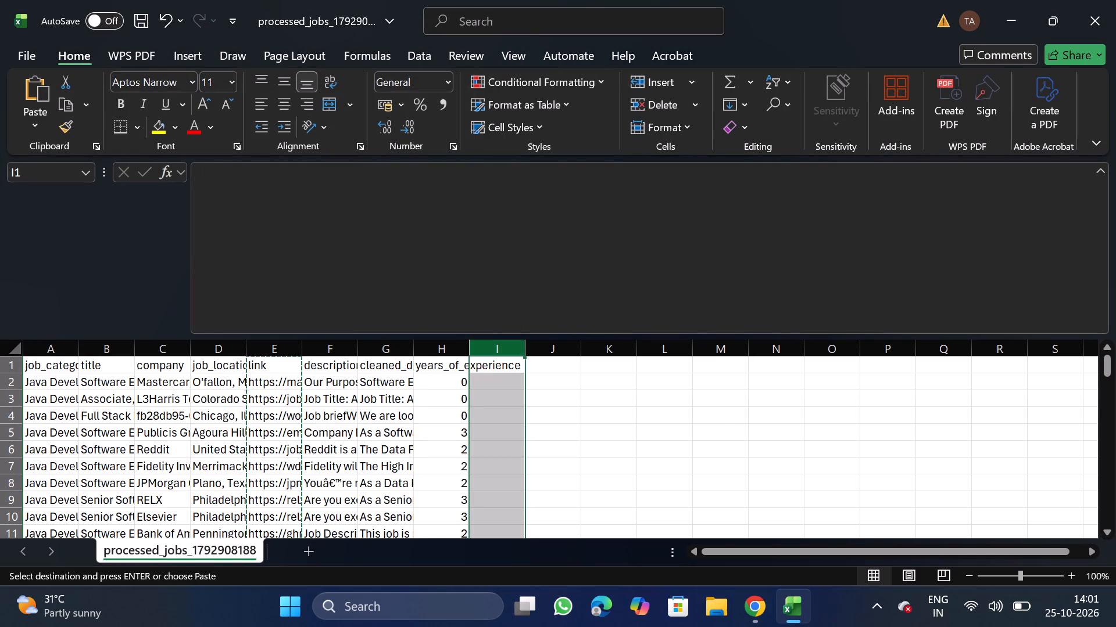
right_click(494, 400)
click(559, 233)
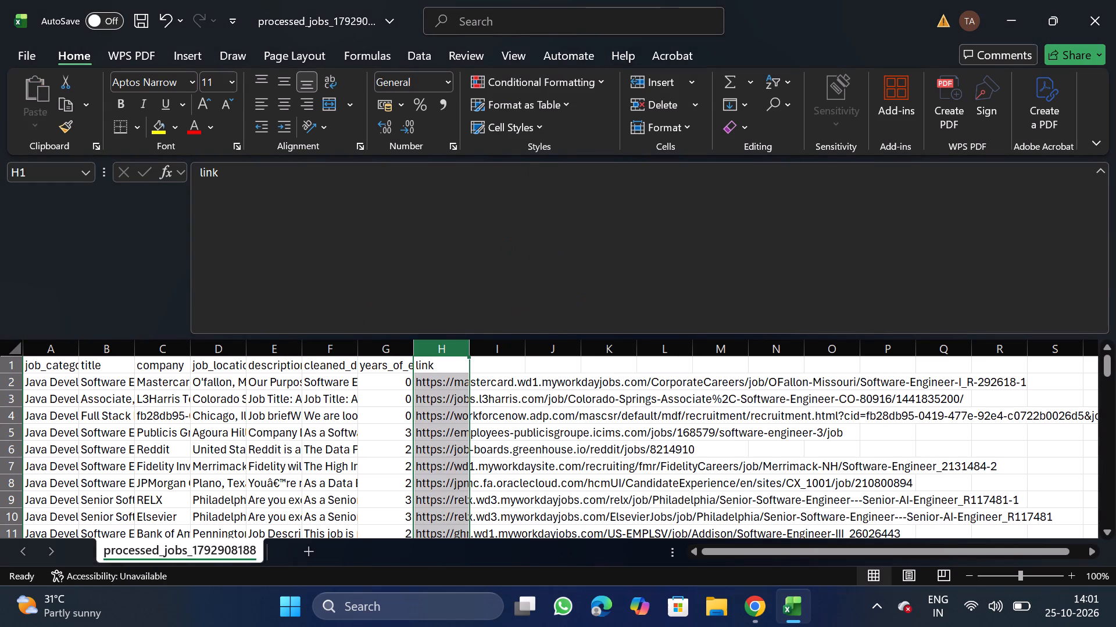
Move the years_of_experience column to between job_location and description.
click(381, 346)
key(ctrl+x)
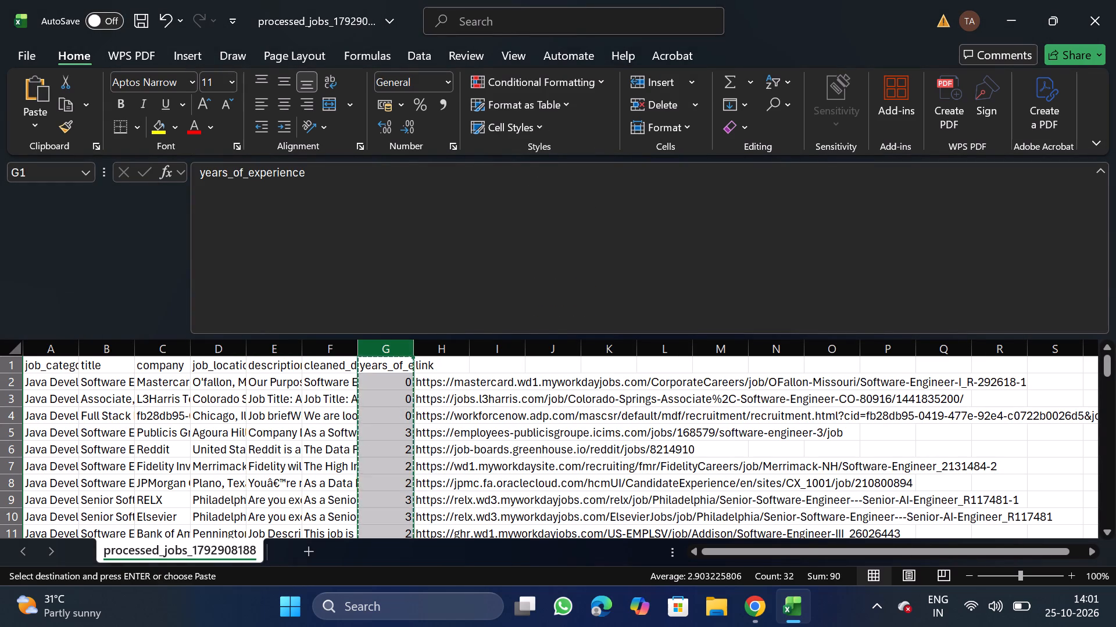
drag(272, 355, 269, 410)
right_click(269, 410)
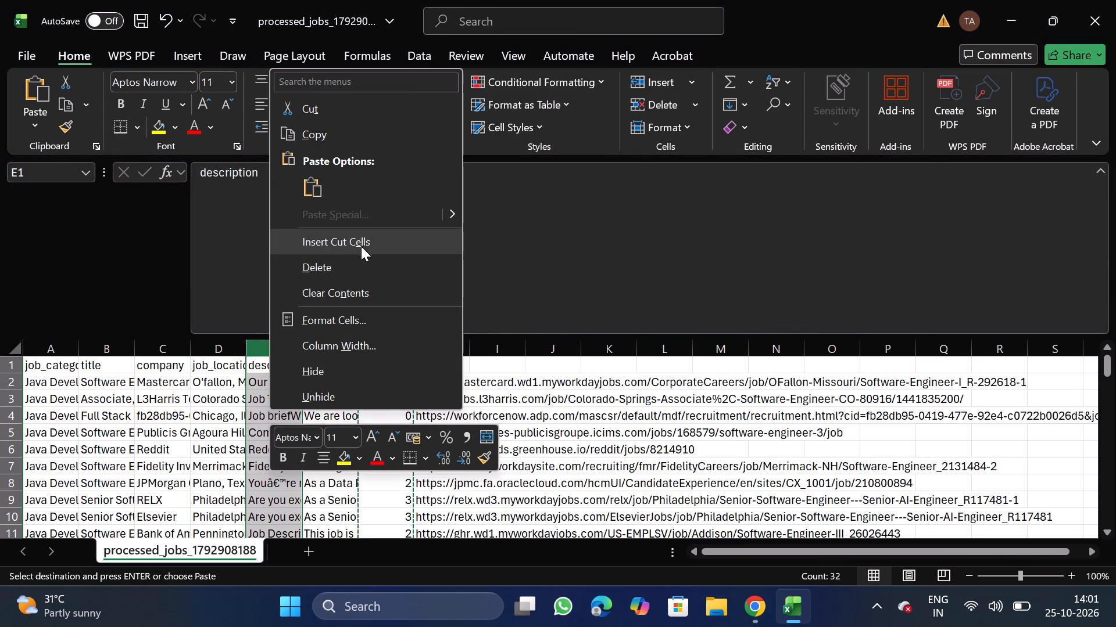
click(364, 244)
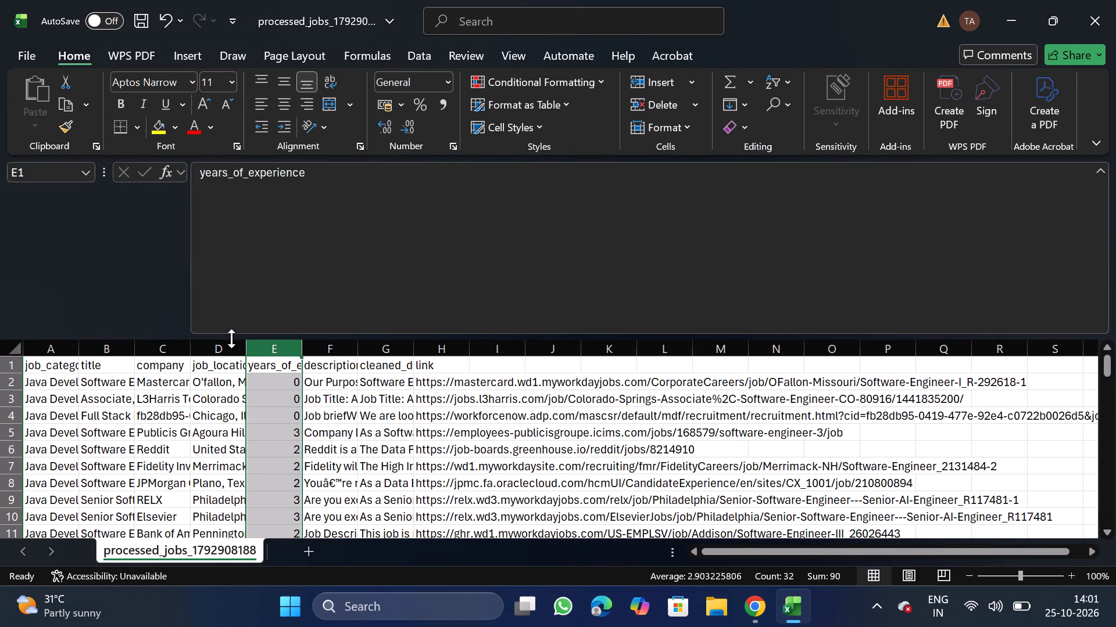
Filter title to Senior Mobile Application Developer, delete the filtered job row, and turn the filter off.
click(96, 348)
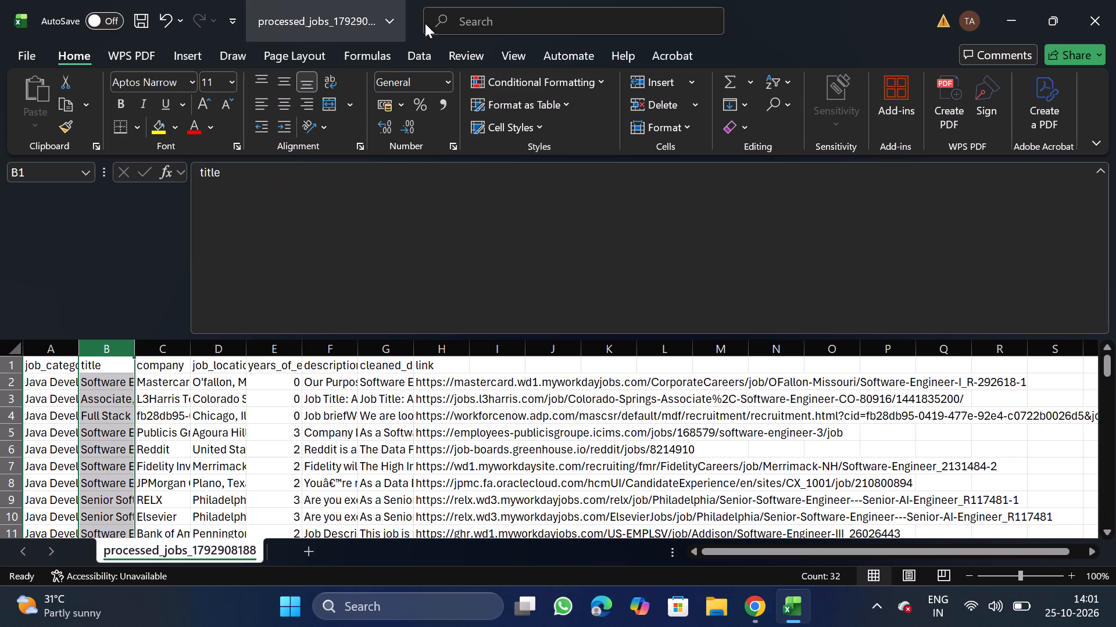
click(416, 60)
click(593, 105)
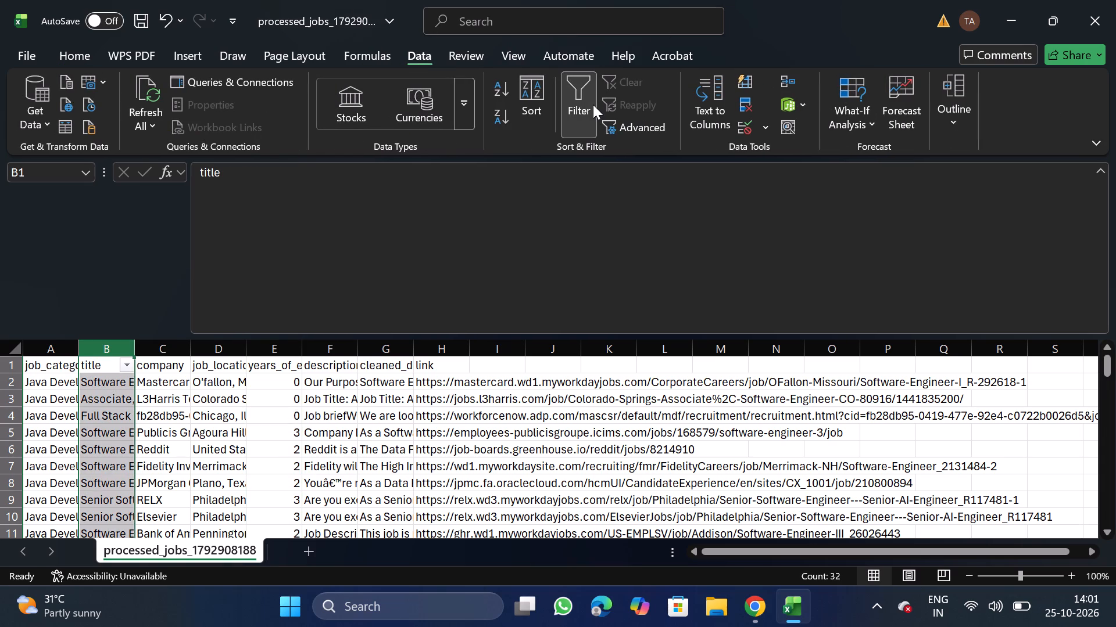
click(124, 364)
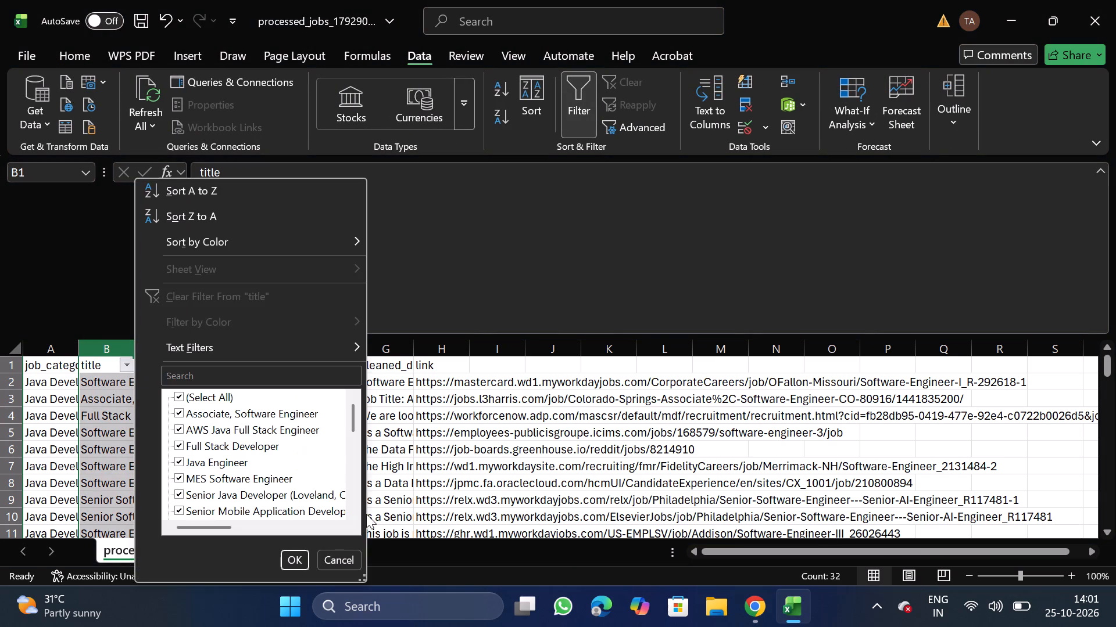
click(363, 579)
drag(363, 579, 860, 626)
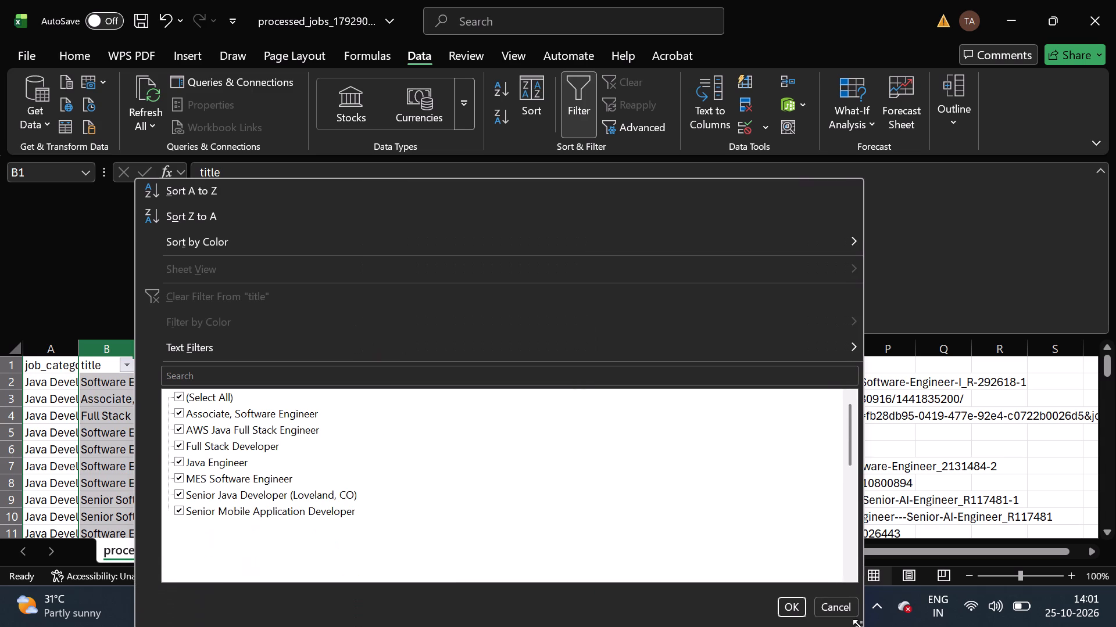
click(220, 394)
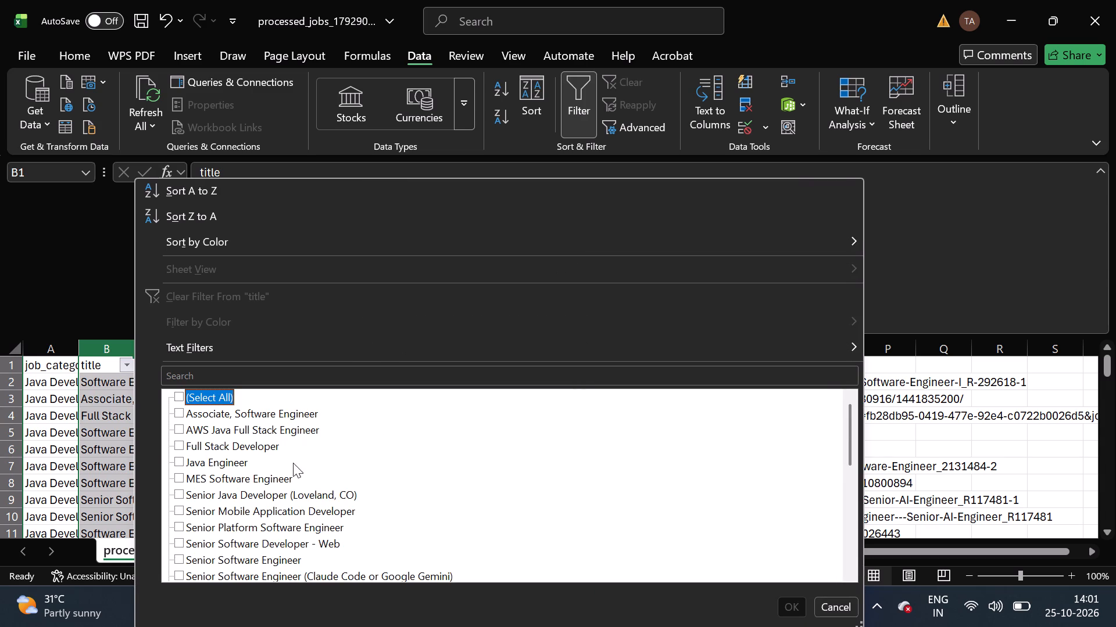
click(302, 510)
scroll(289, 554, down, 1)
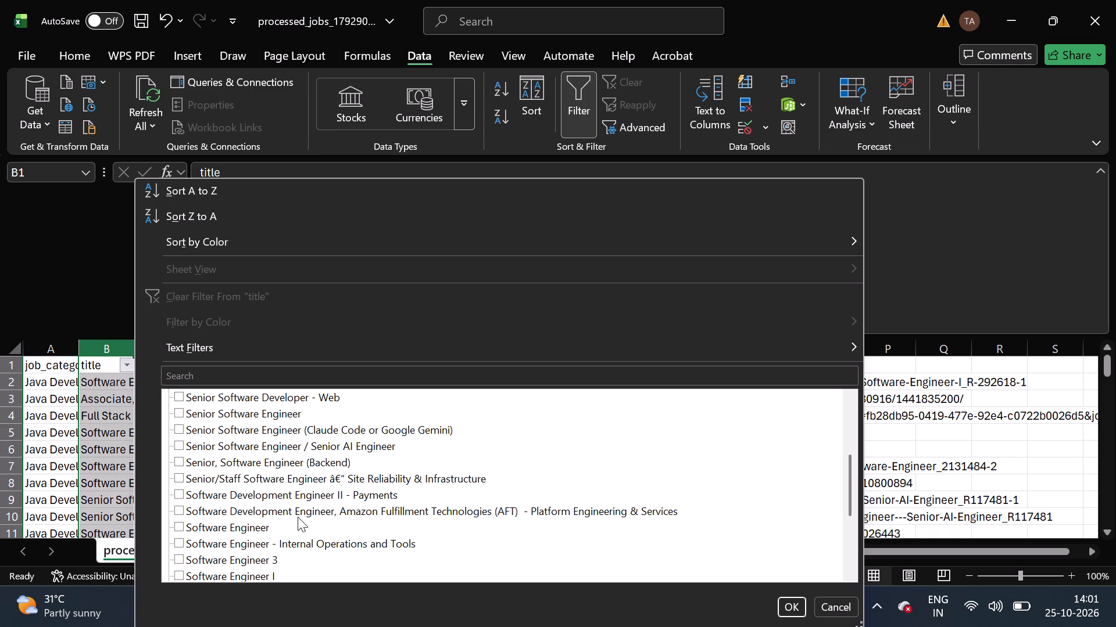
scroll(248, 560, down, 1)
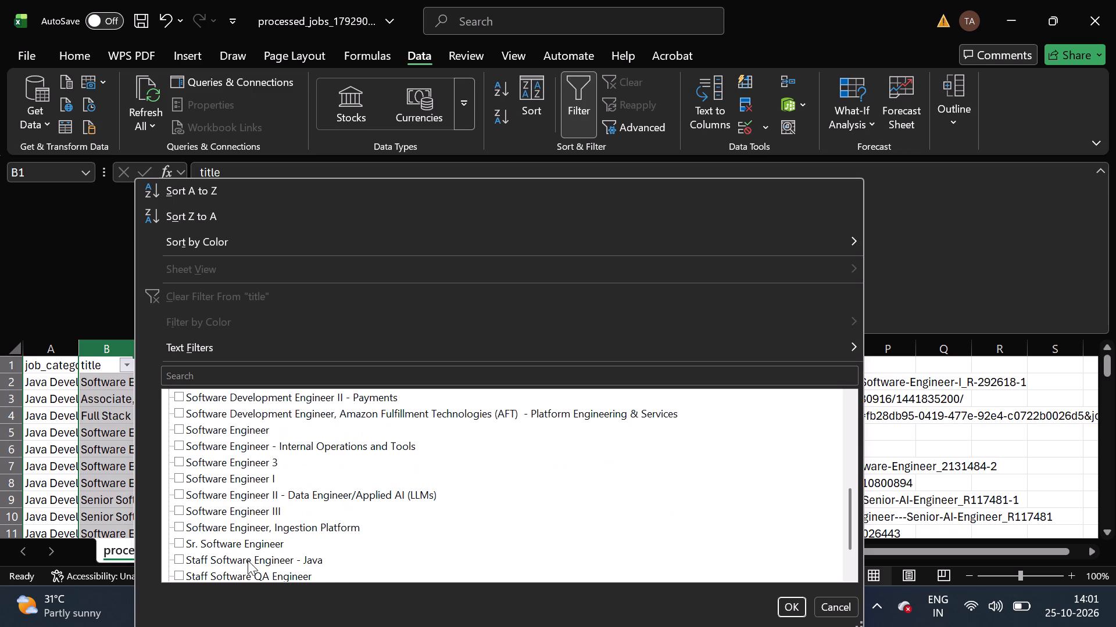
scroll(248, 560, down, 1)
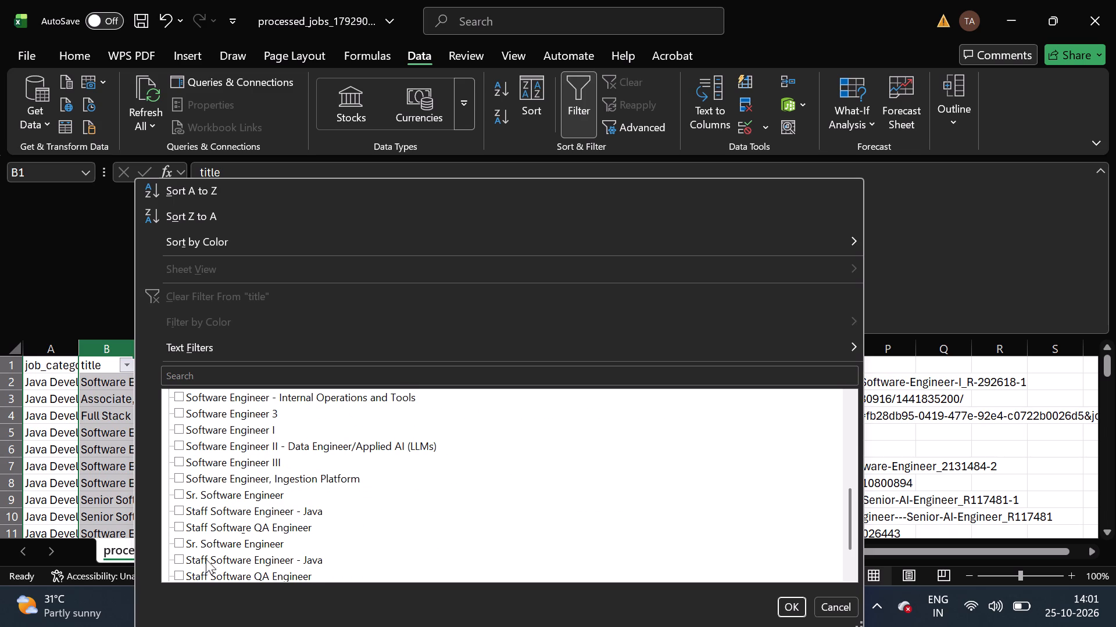
click(197, 560)
click(790, 611)
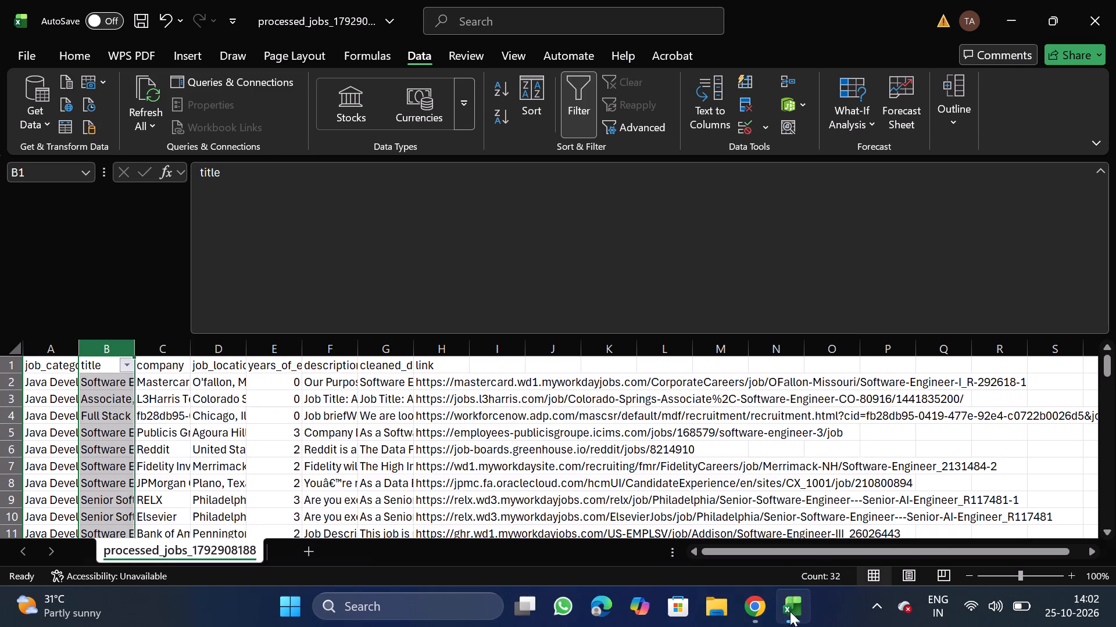
click(0, 383)
right_click(24, 385)
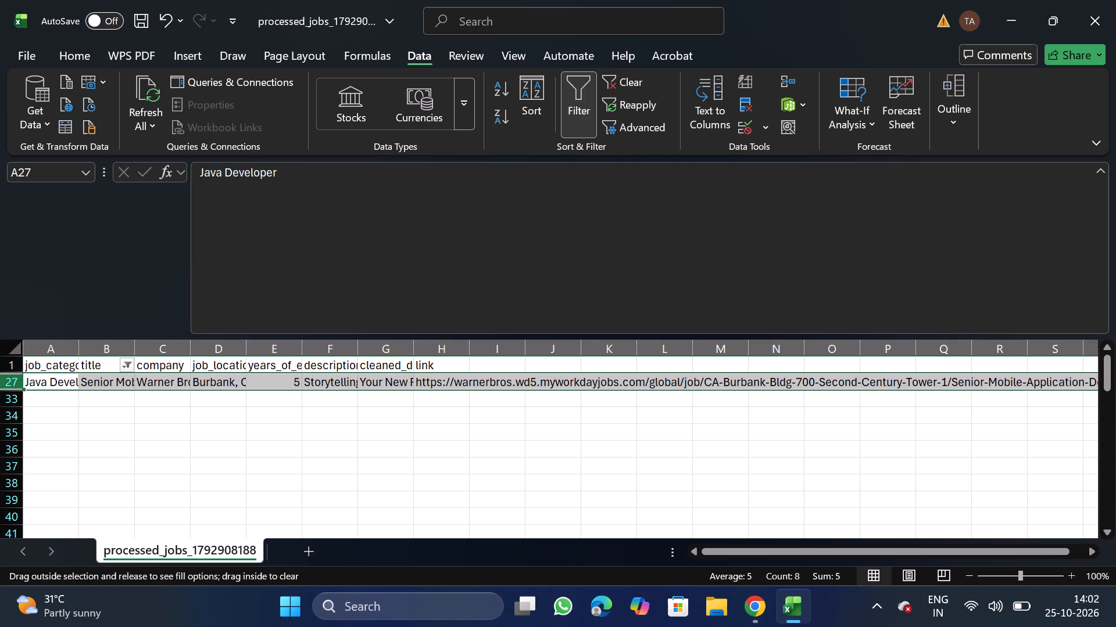
right_click(56, 384)
click(114, 242)
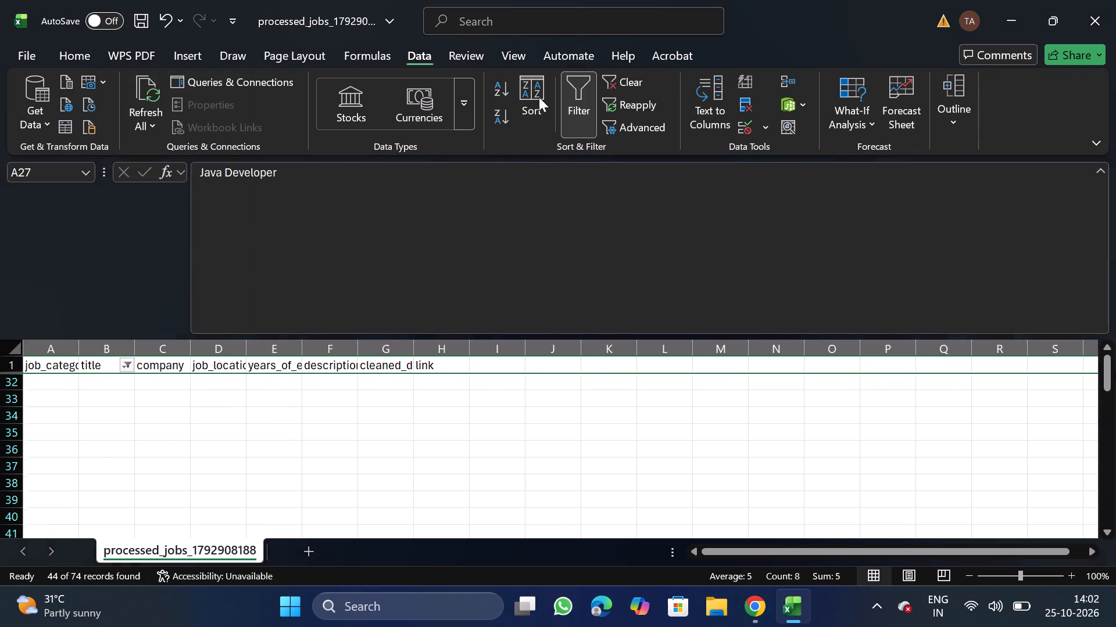
click(572, 103)
Filter the title column by "staff" to check the matching jobs, and turn the filter off.
click(113, 347)
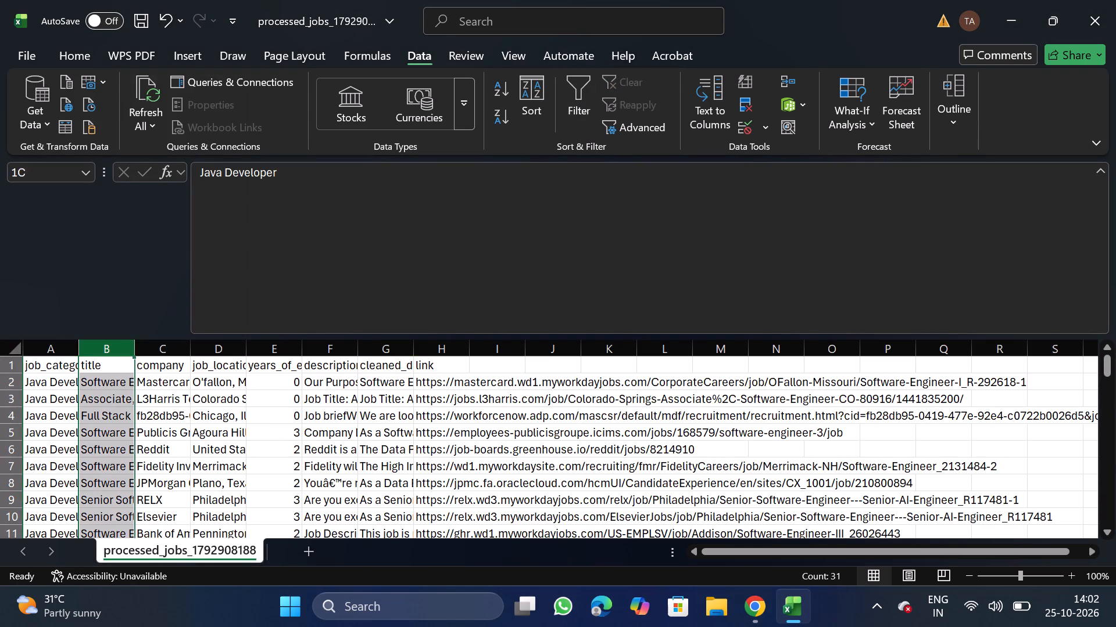
click(597, 96)
click(581, 104)
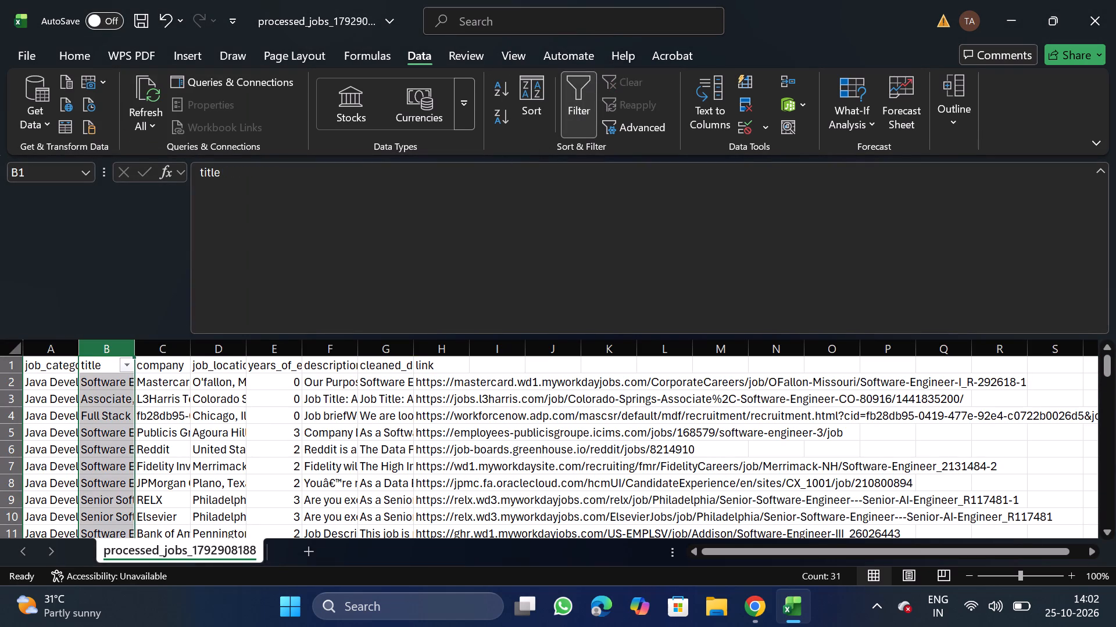
click(128, 365)
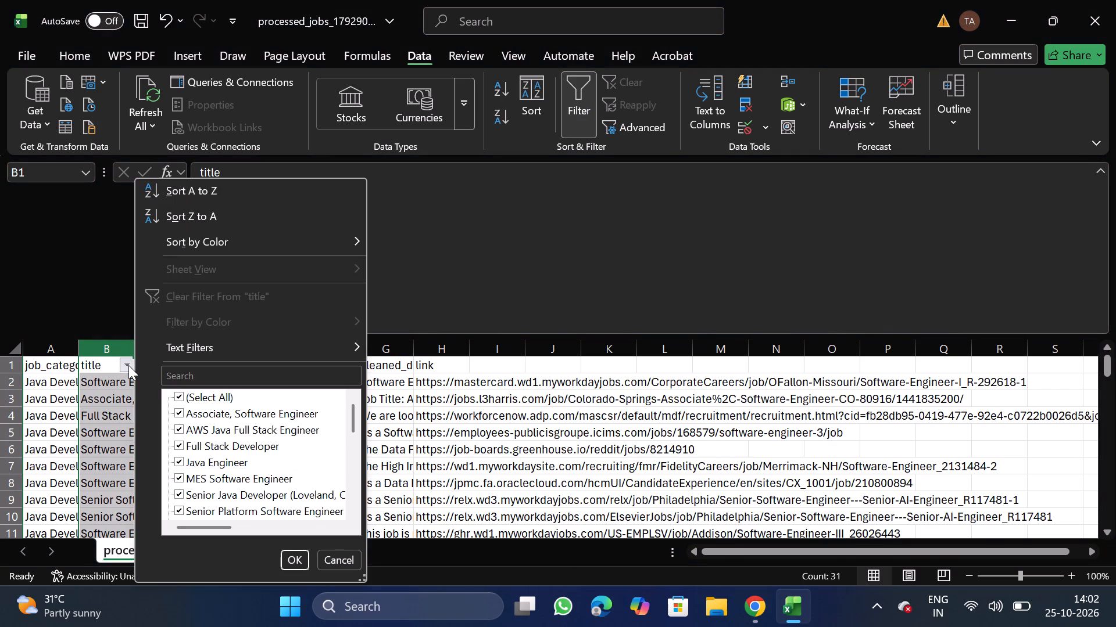
click(250, 380)
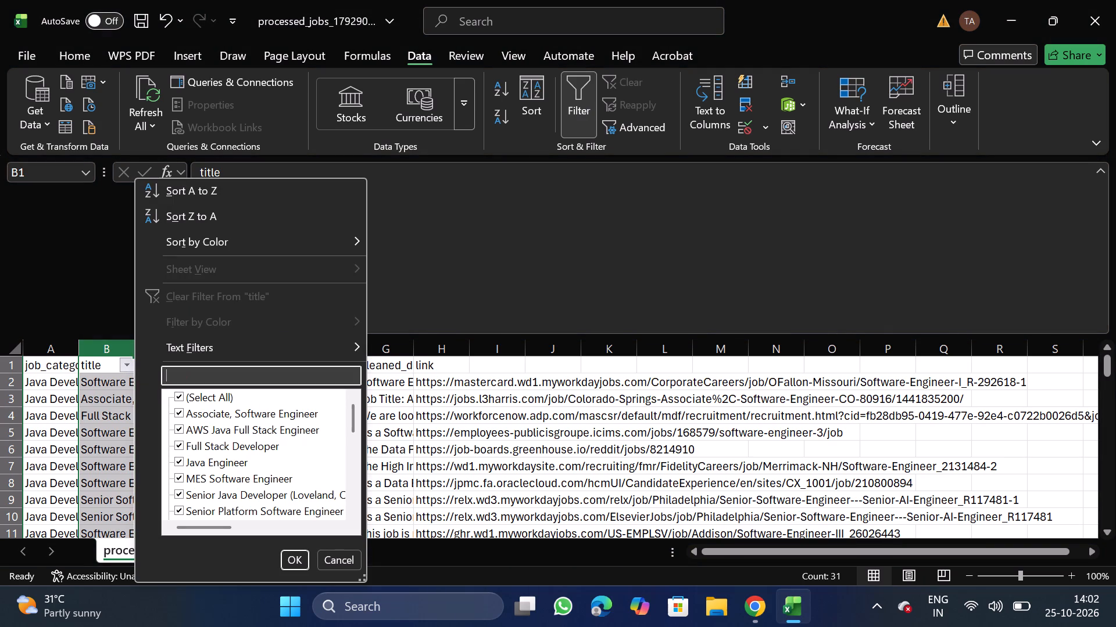
text(staff)
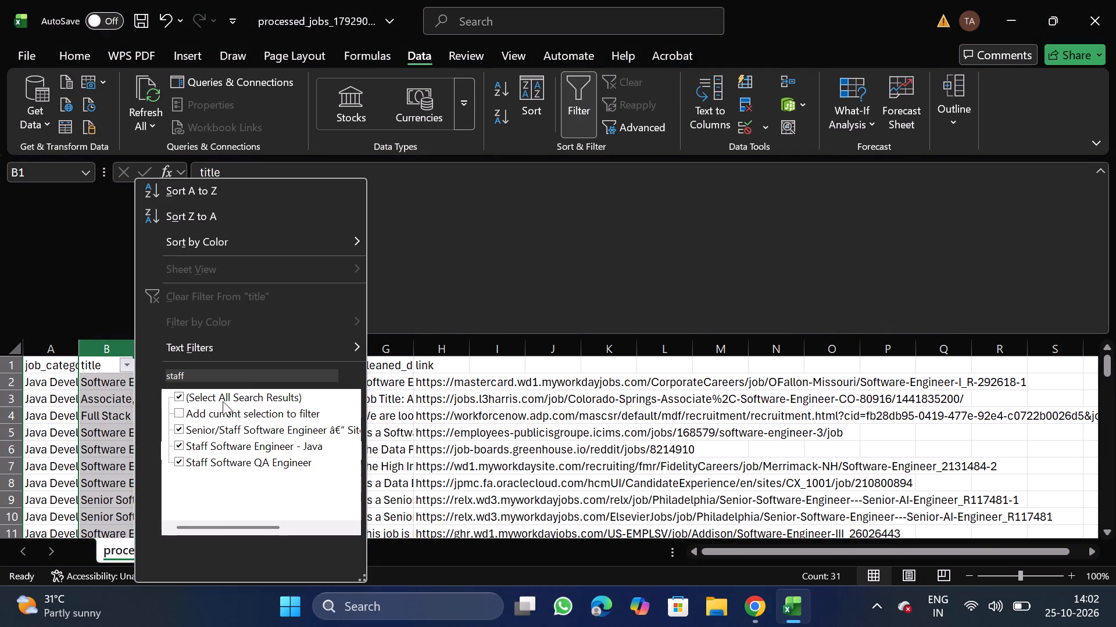
click(306, 558)
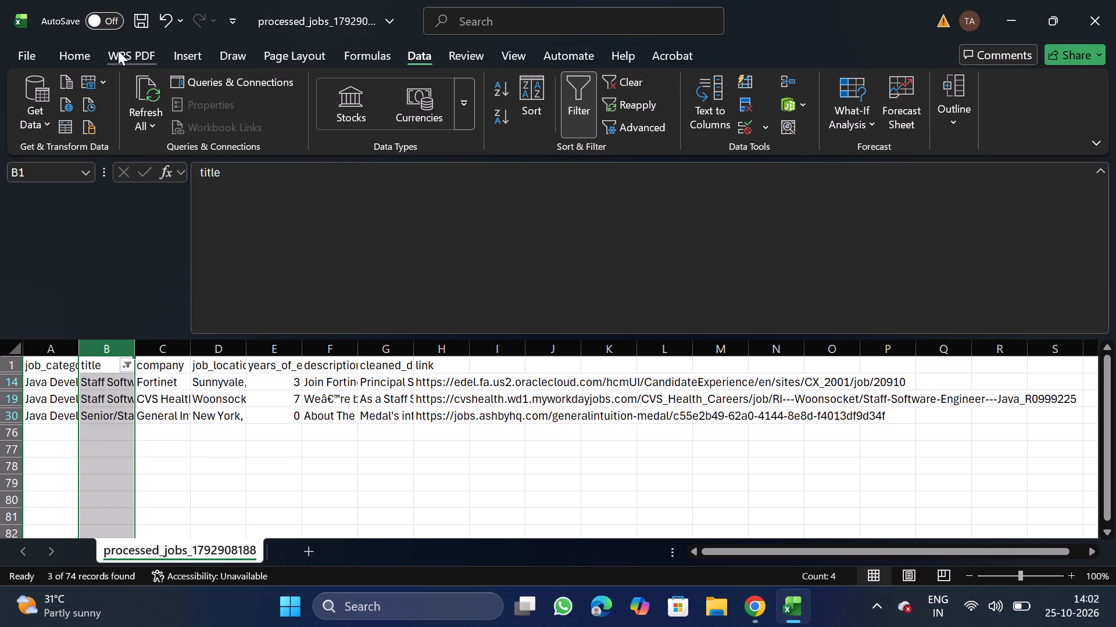
click(578, 77)
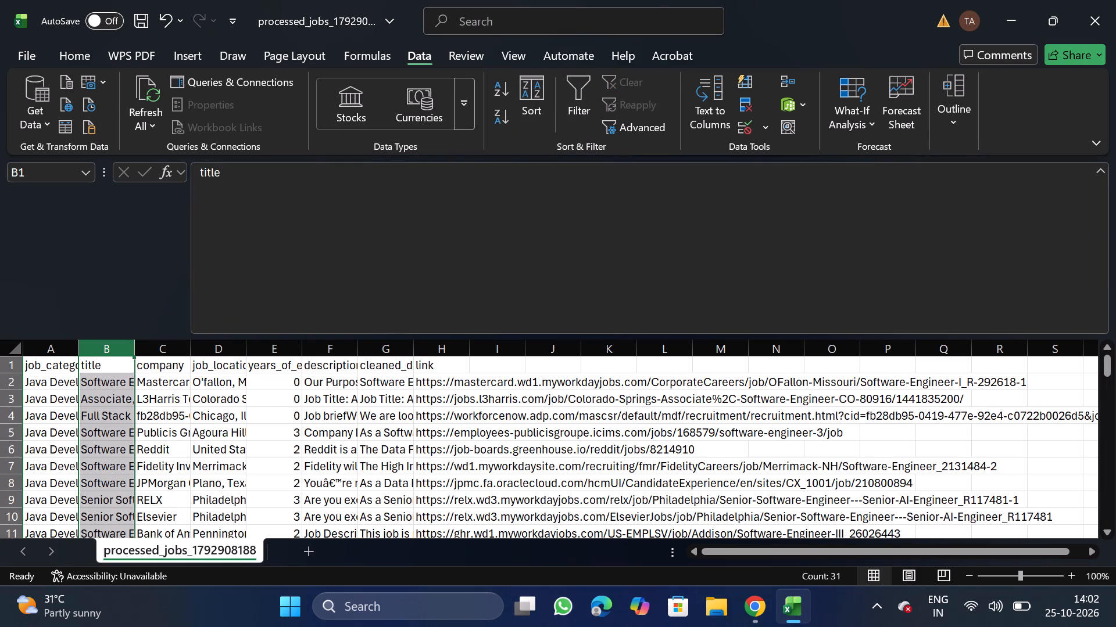
Save the cleaned Java Developer file as the CSV Jav Dev_10_25 in the Daily Scraping jobs folder under Documents.
click(25, 63)
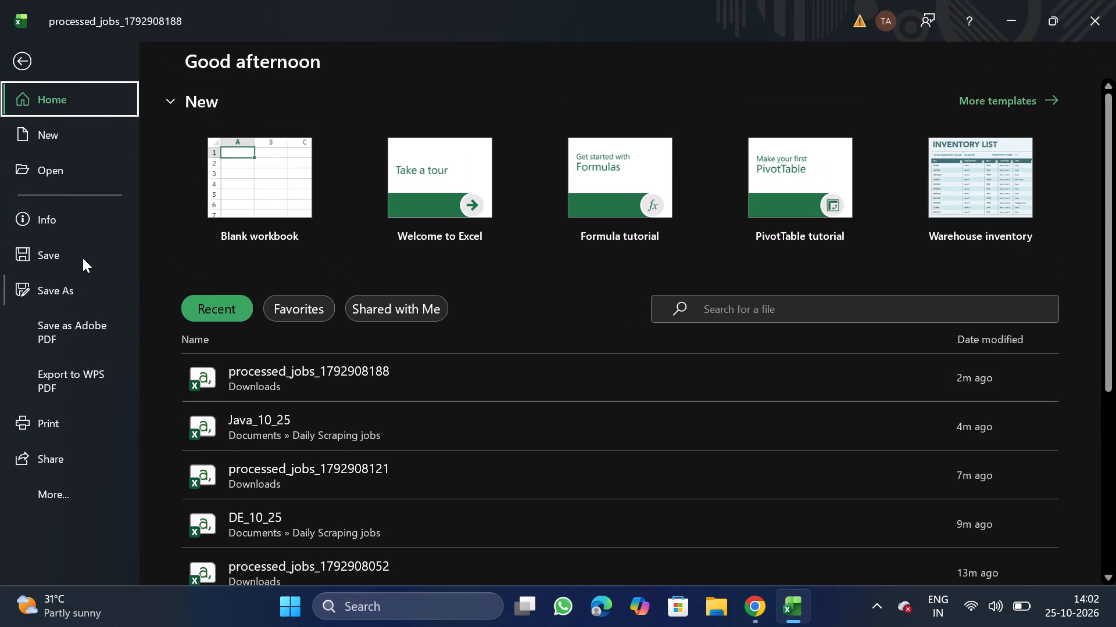
triple_click(72, 297)
click(72, 297)
triple_click(260, 477)
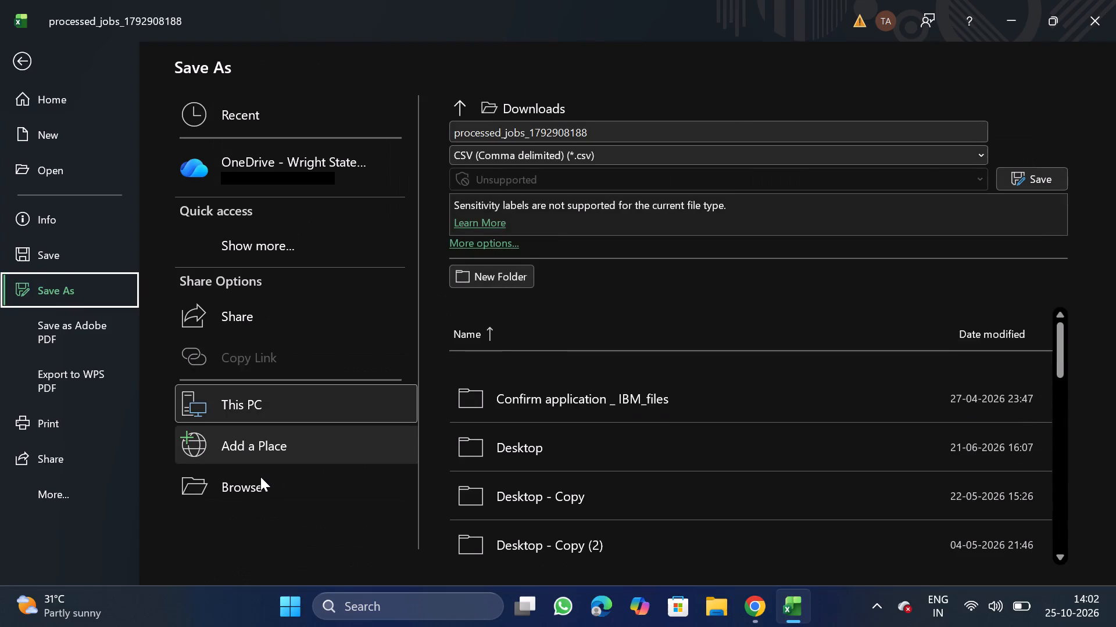
triple_click(260, 477)
click(260, 477)
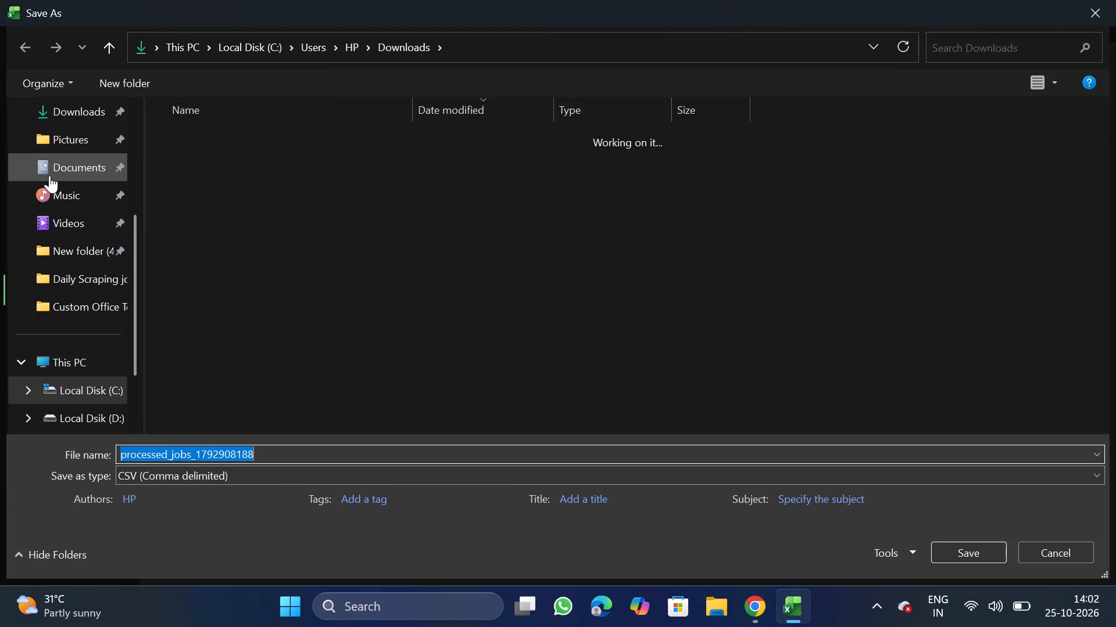
double_click(81, 168)
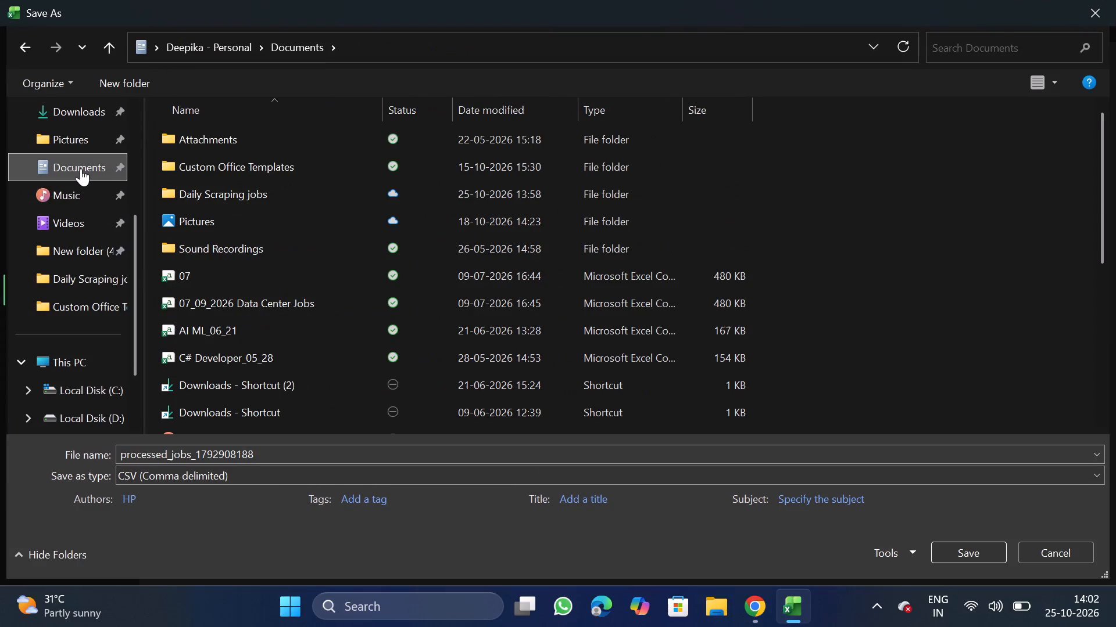
double_click(266, 192)
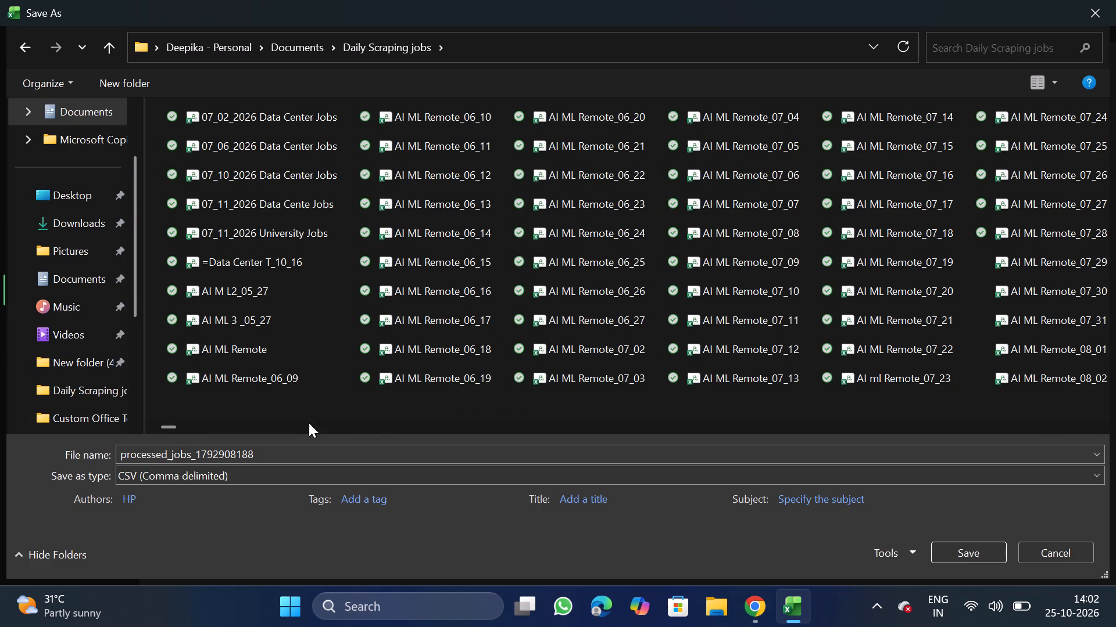
click(319, 456)
key(BackSpace)
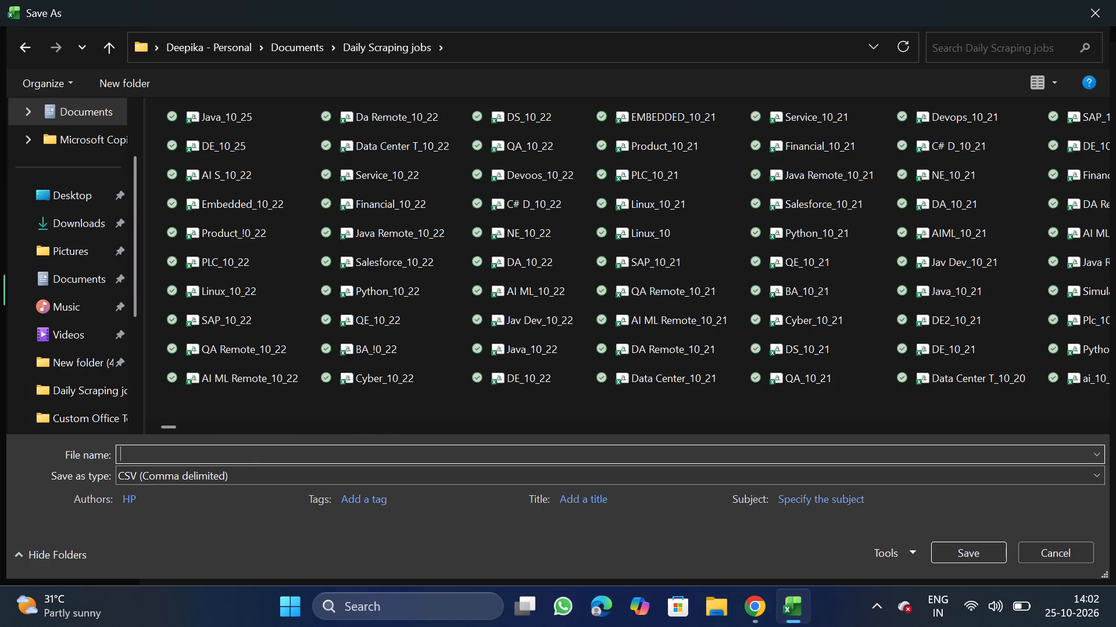
key(j)
text(ev_10_25)
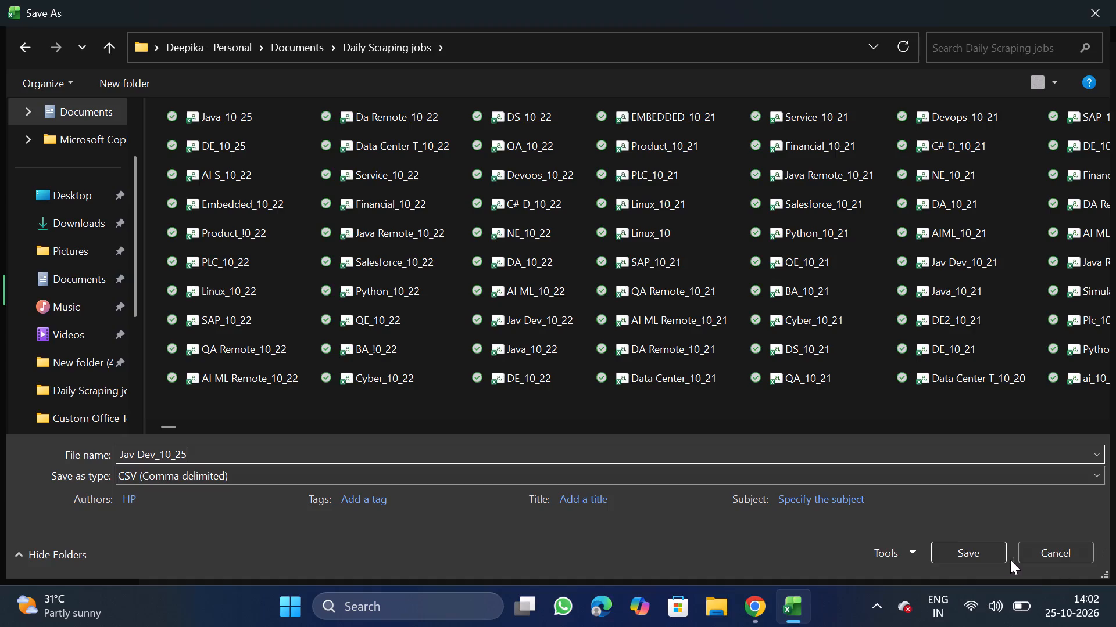
click(989, 560)
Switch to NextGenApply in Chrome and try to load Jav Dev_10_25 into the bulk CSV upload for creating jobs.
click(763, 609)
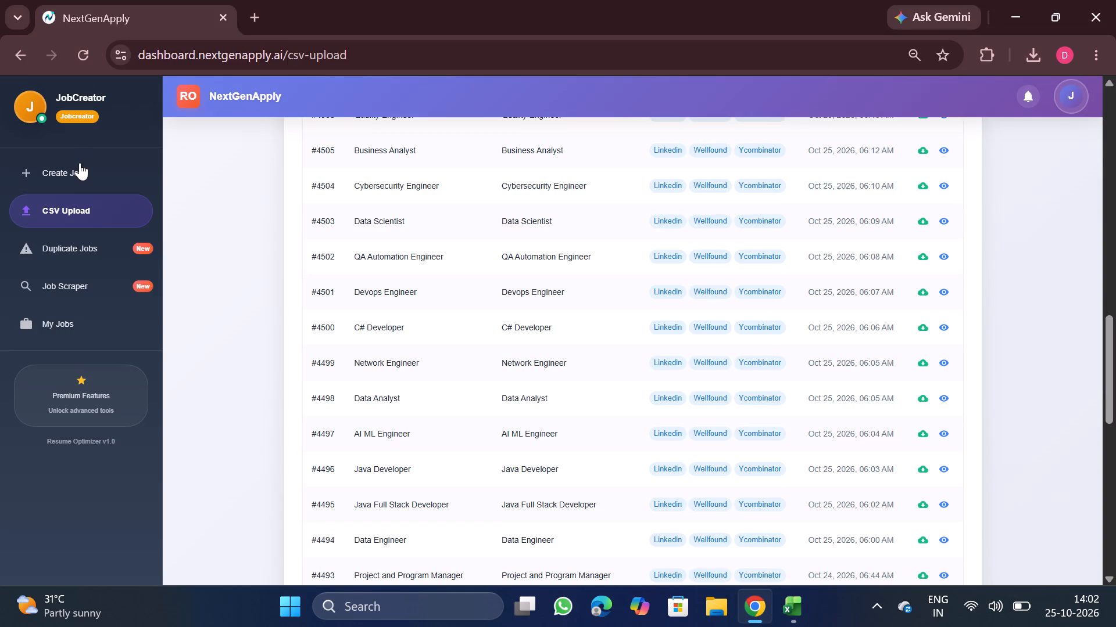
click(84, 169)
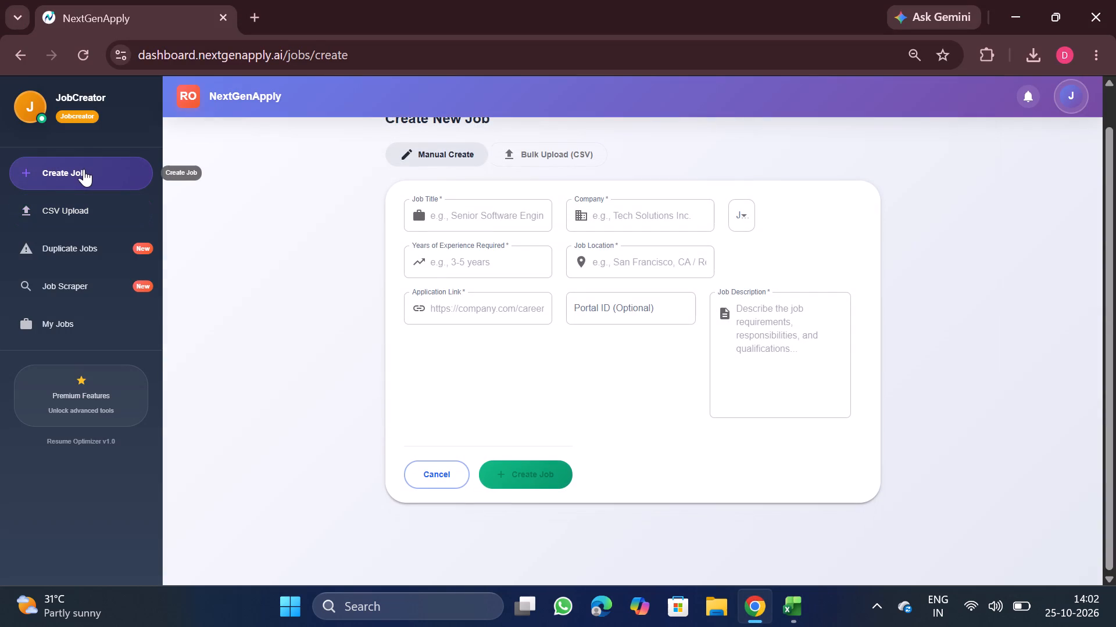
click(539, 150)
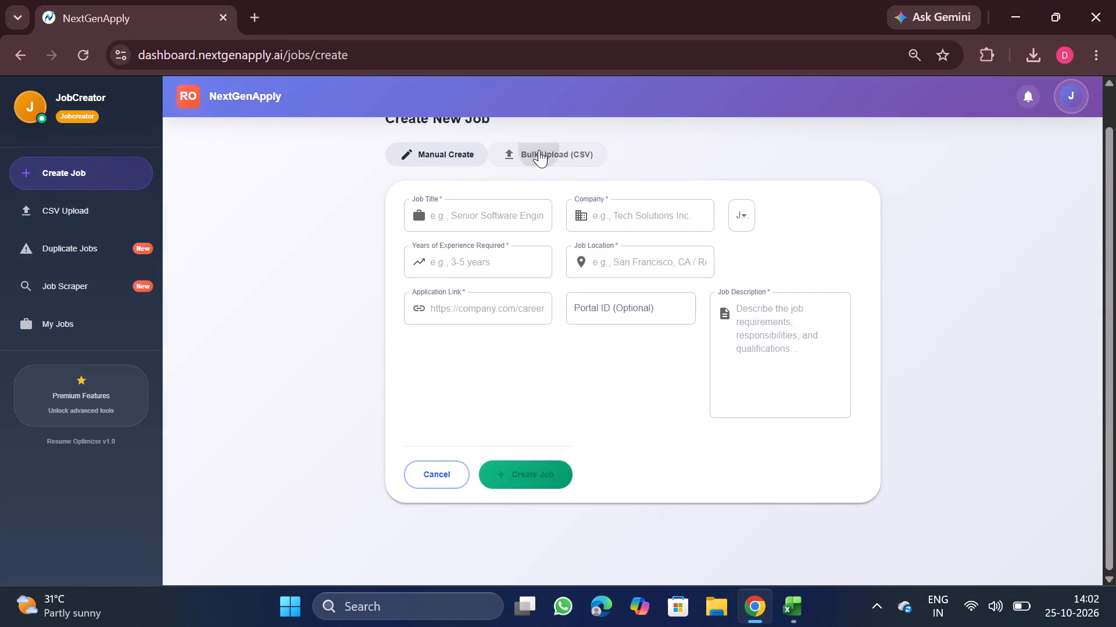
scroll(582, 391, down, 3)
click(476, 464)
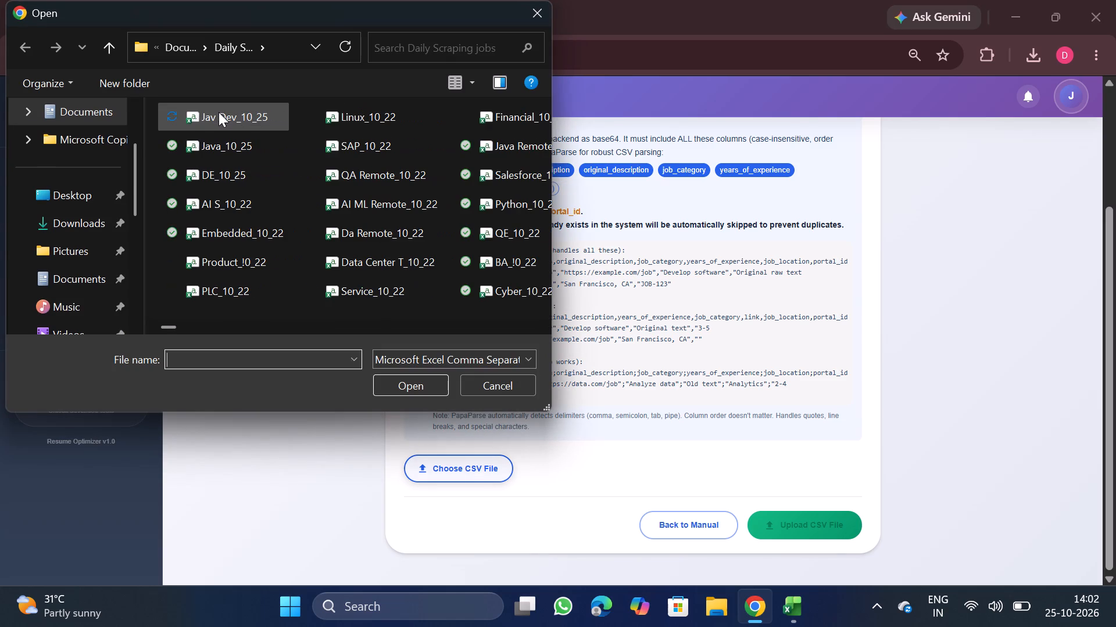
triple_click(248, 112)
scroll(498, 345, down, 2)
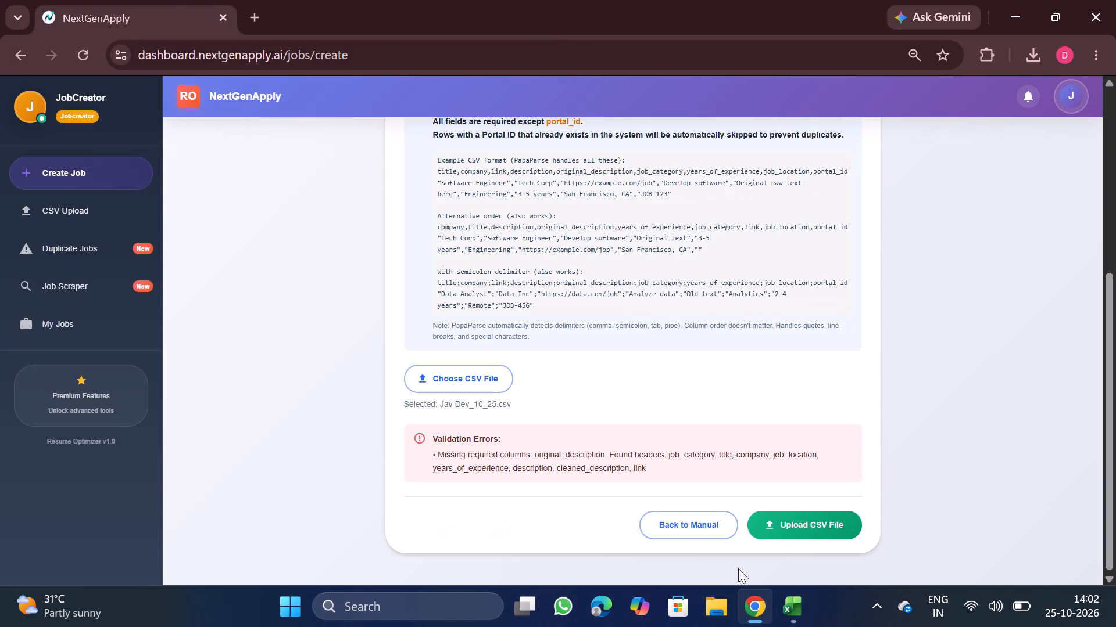
Switch back to the Jav Dev_10_25 workbook in Excel and rename the cleaned_description header in G1 to description.
click(790, 615)
click(332, 363)
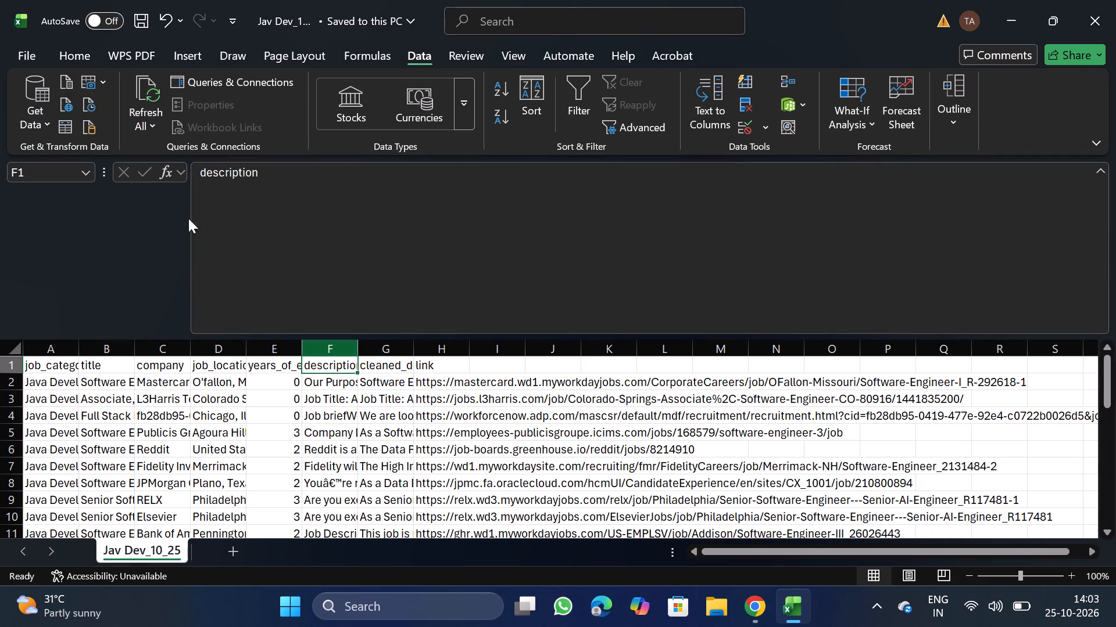
drag(195, 171, 267, 181)
key(ctrl+c)
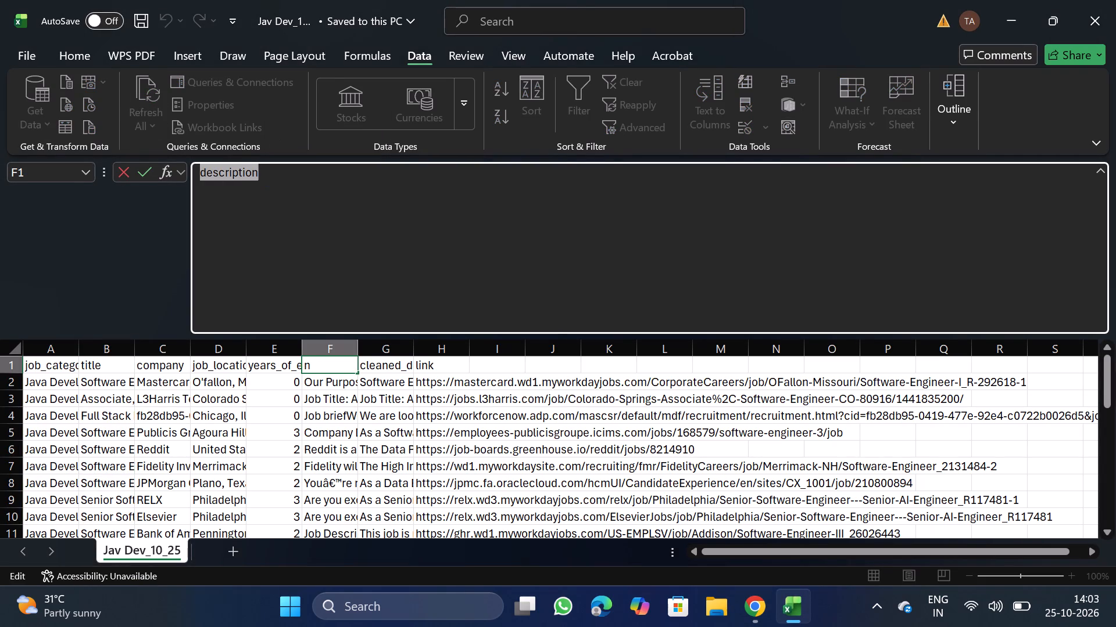
click(392, 366)
click(511, 293)
key(BackSpace)
key(BackSpace)
key(BackSpace)
key(BackSpace)
key(BackSpace)
key(BackSpace)
key(BackSpace)
key(BackSpace)
key(BackSpace)
key(BackSpace)
key(BackSpace)
key(BackSpace)
key(BackSpace)
key(BackSpace)
key(BackSpace)
key(BackSpace)
key(BackSpace)
key(BackSpace)
key(BackSpace)
key(BackSpace)
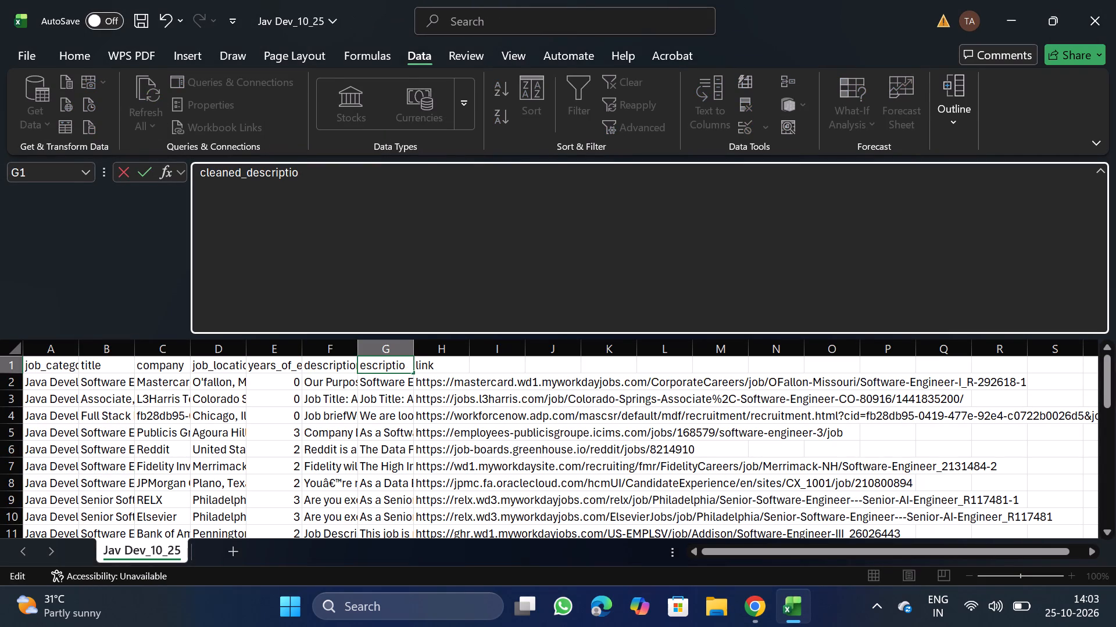
key(ctrl+v)
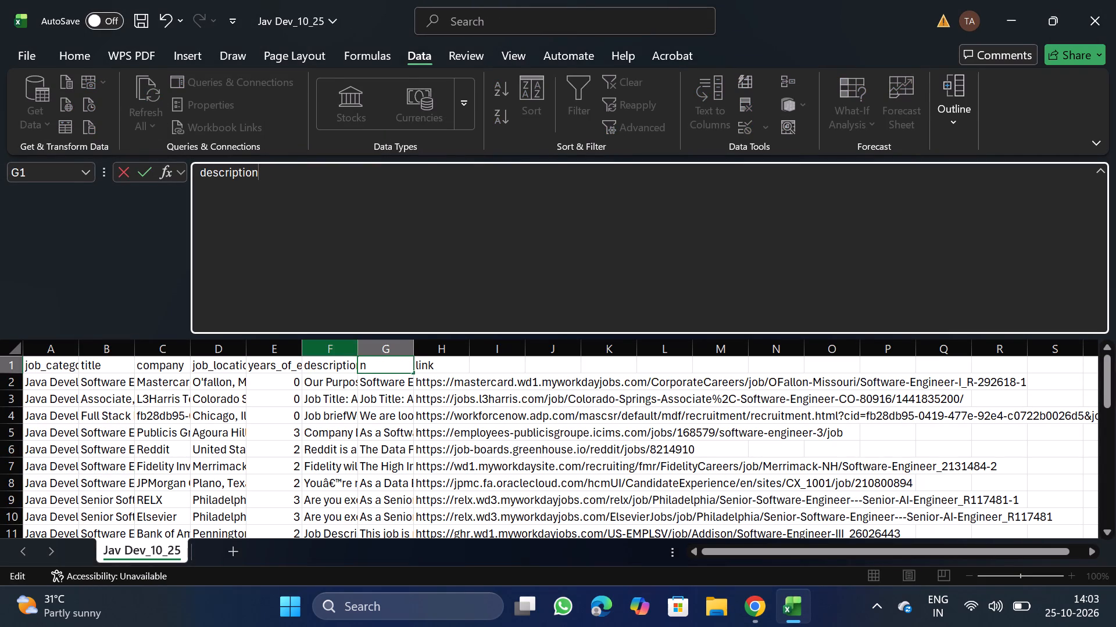
Rename the header in F1 to original_description, copying the name from NextGenApply's CSV format requirements, and save the workbook.
click(334, 365)
click(467, 290)
key(BackSpace)
key(BackSpace)
key(BackSpace)
key(BackSpace)
key(BackSpace)
key(BackSpace)
key(BackSpace)
key(BackSpace)
key(BackSpace)
key(BackSpace)
key(BackSpace)
key(BackSpace)
key(BackSpace)
key(BackSpace)
key(BackSpace)
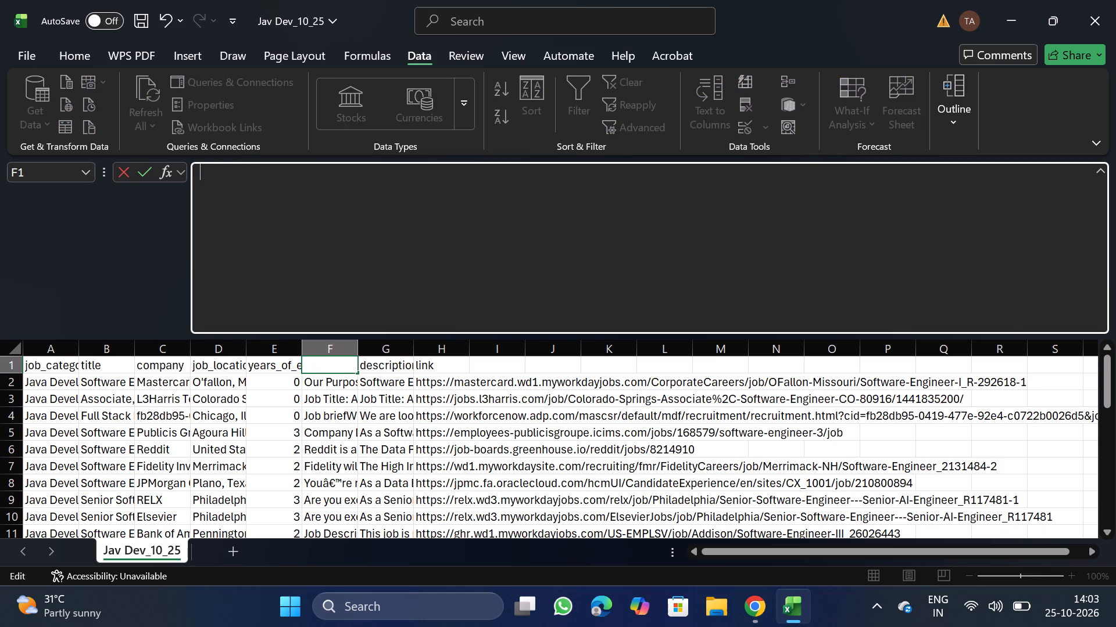
click(744, 626)
scroll(499, 253, up, 3)
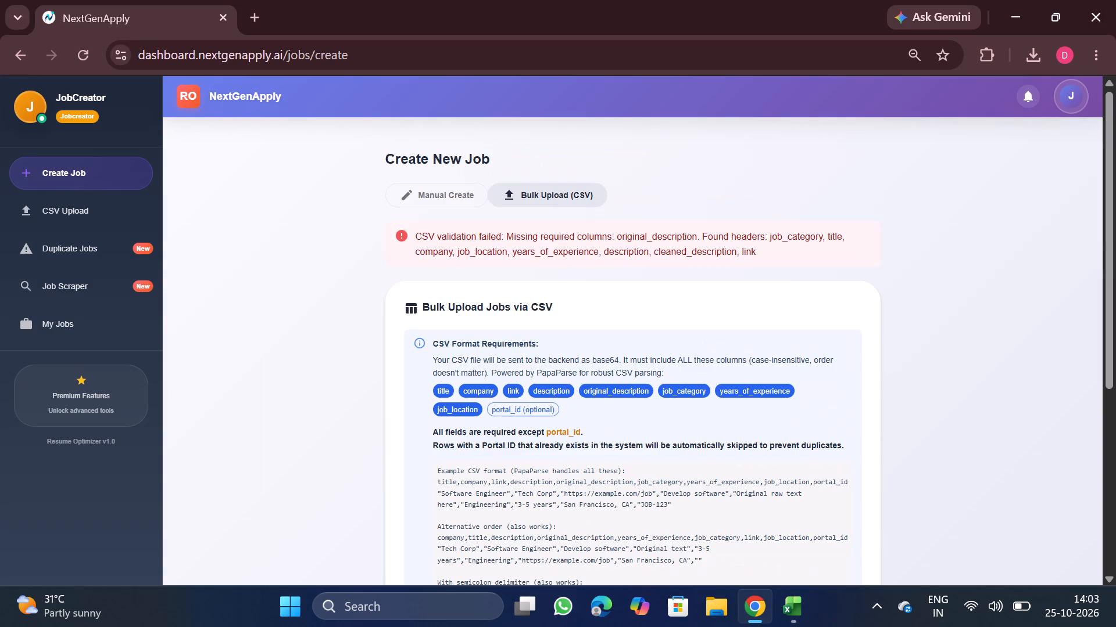
double_click(612, 387)
key(ctrl+c)
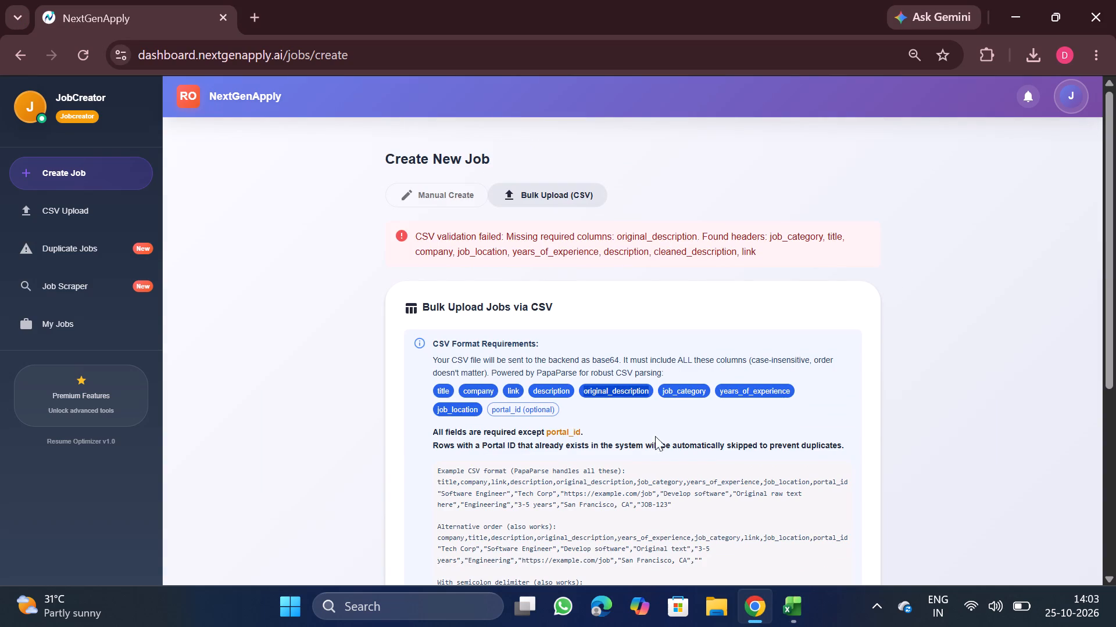
click(792, 617)
key(ctrl+v)
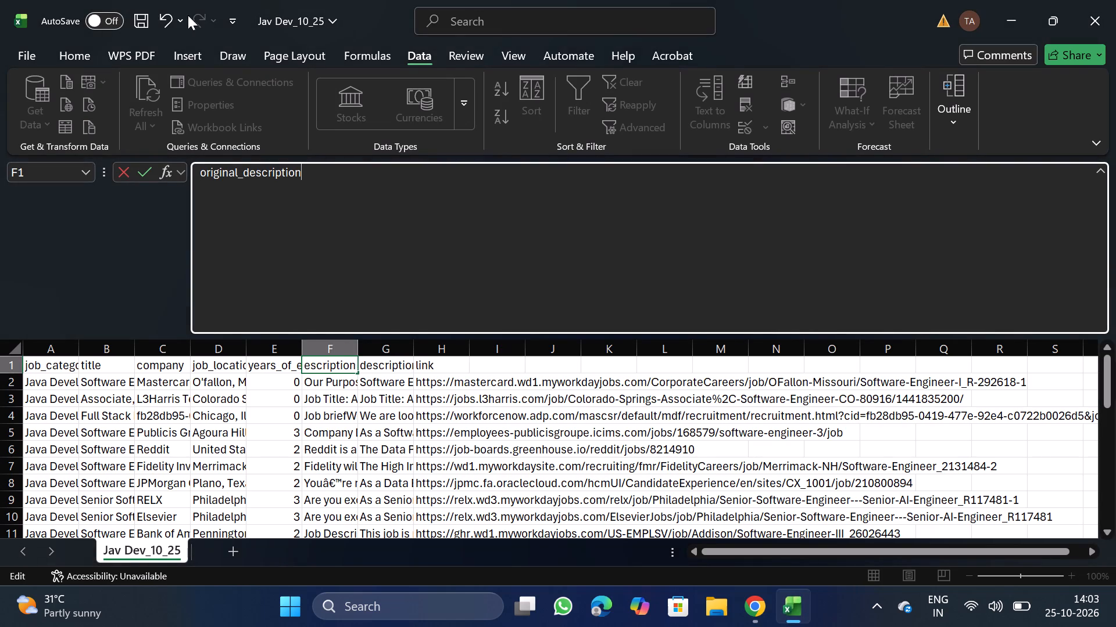
click(128, 13)
click(139, 23)
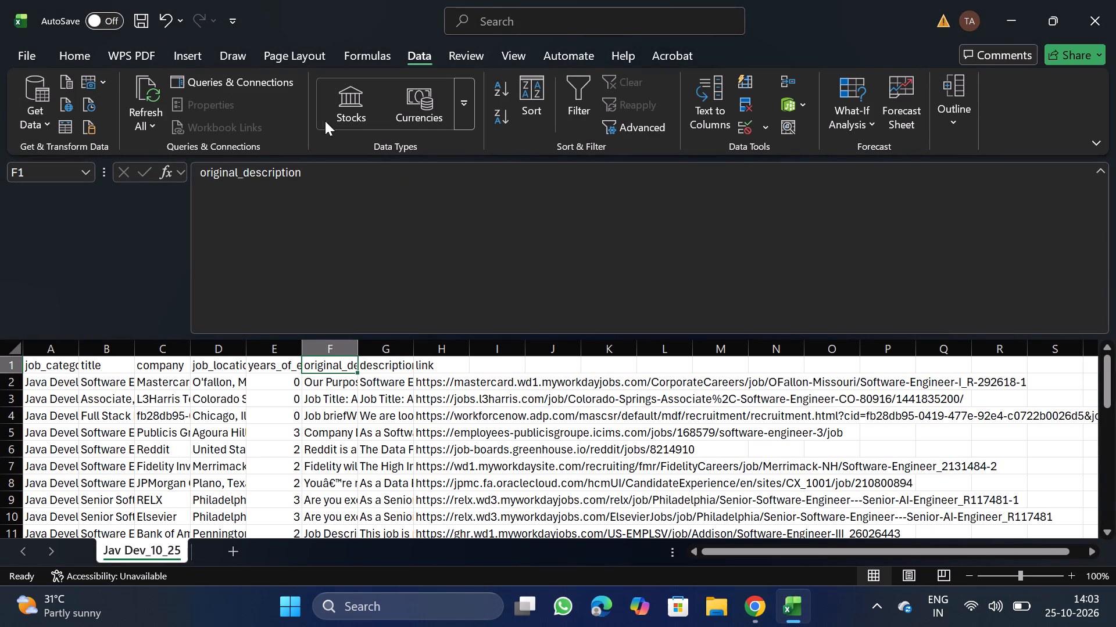
Reload the NextGenApply job creation page in Chrome and bulk upload the corrected Jav Dev_10_25 file.
click(754, 614)
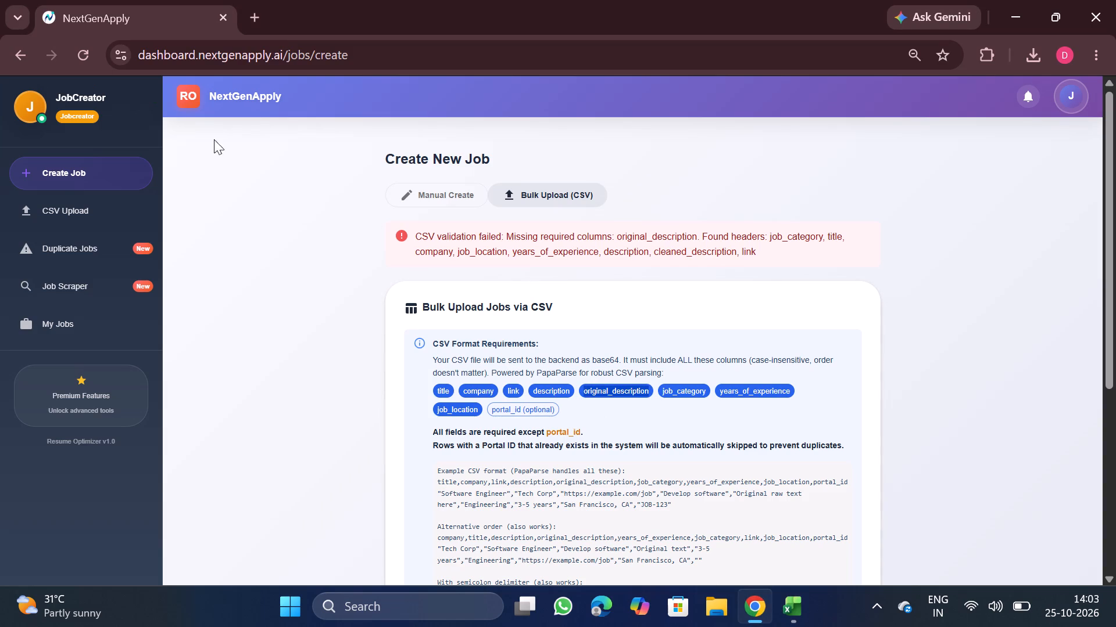
click(87, 60)
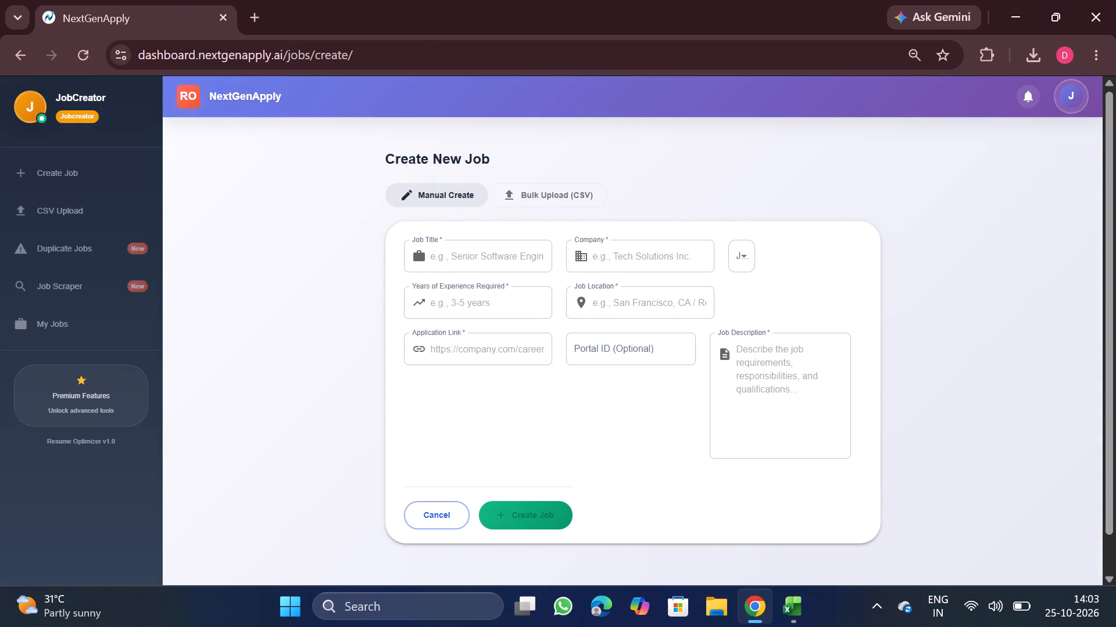
click(551, 212)
click(560, 199)
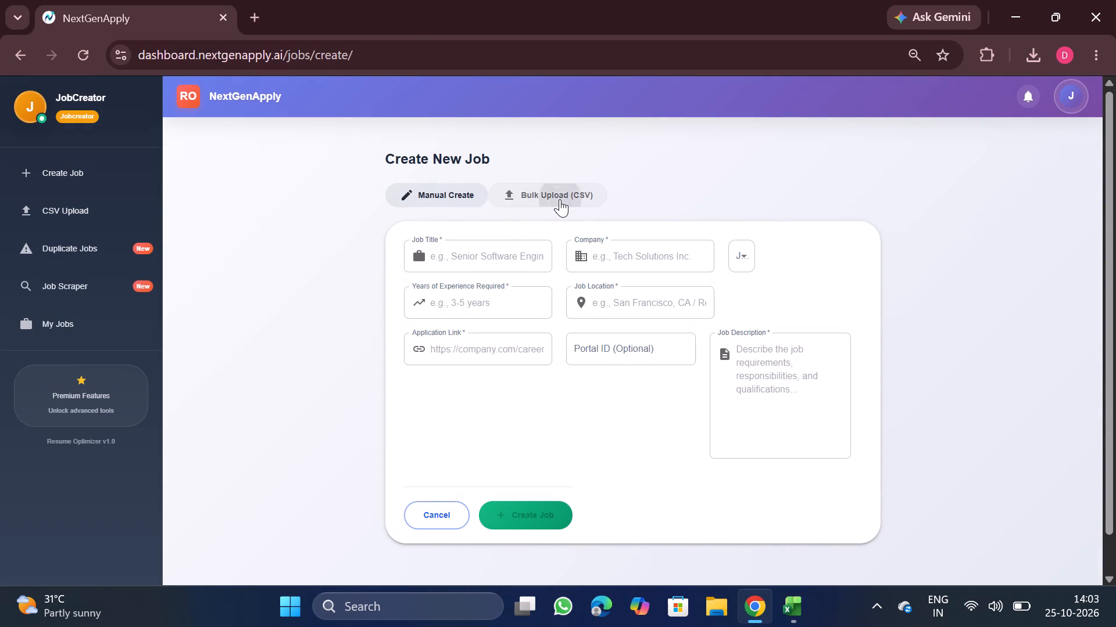
scroll(570, 460, down, 3)
click(478, 475)
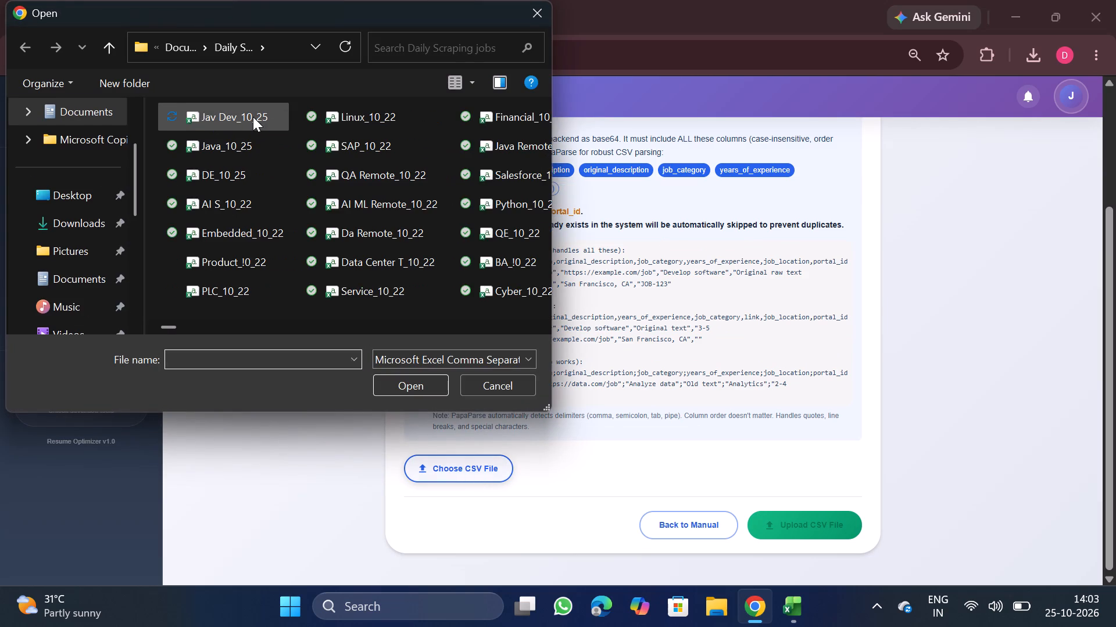
double_click(253, 117)
scroll(599, 391, down, 3)
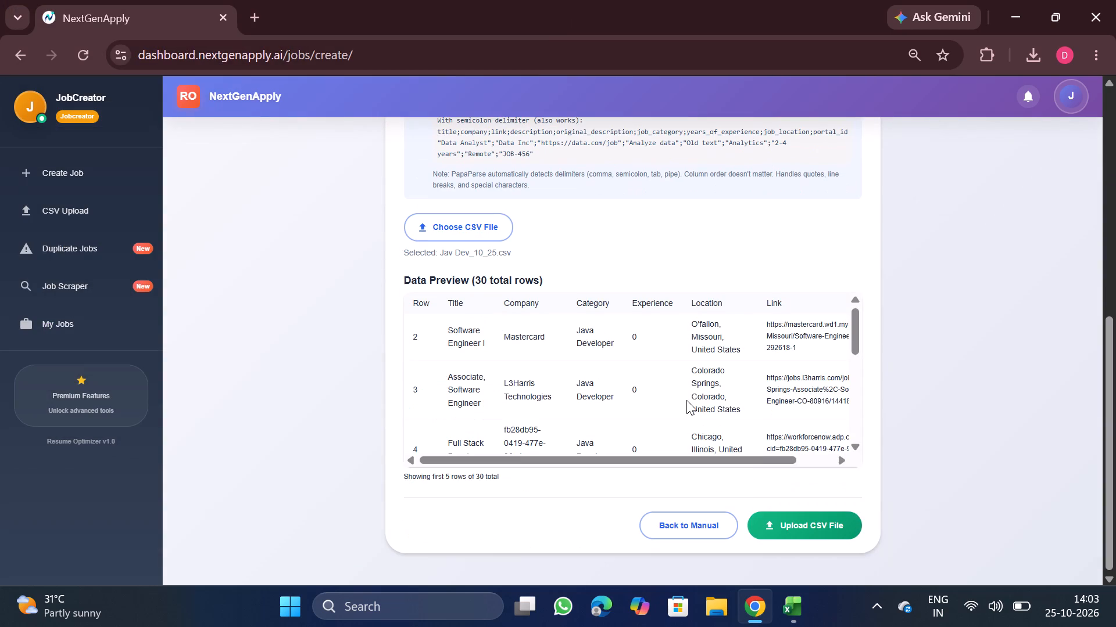
scroll(686, 400, down, 2)
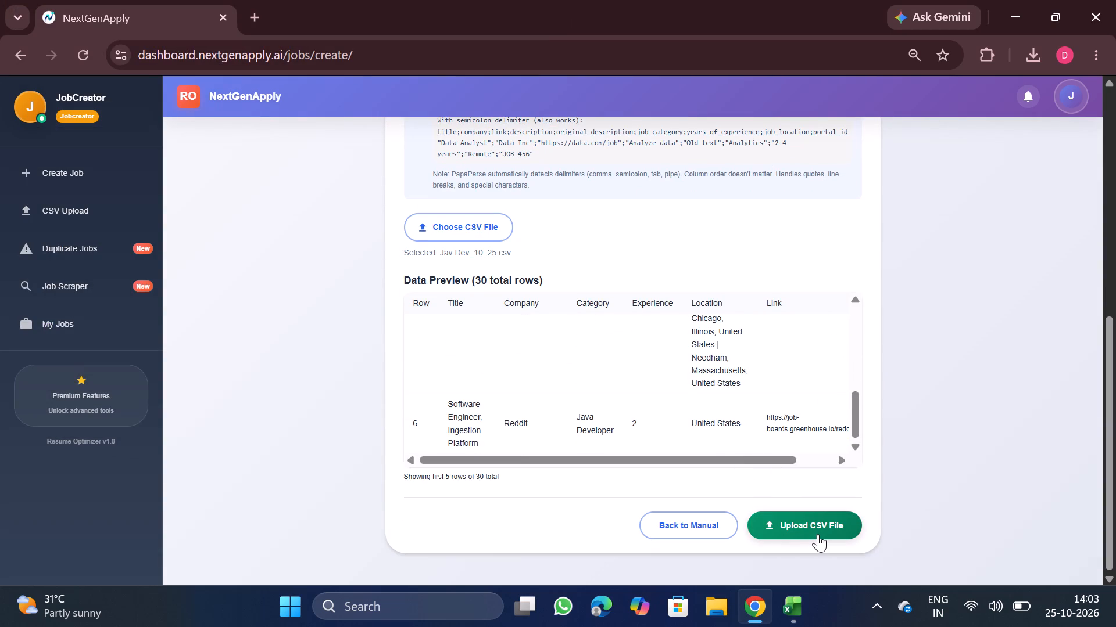
click(818, 532)
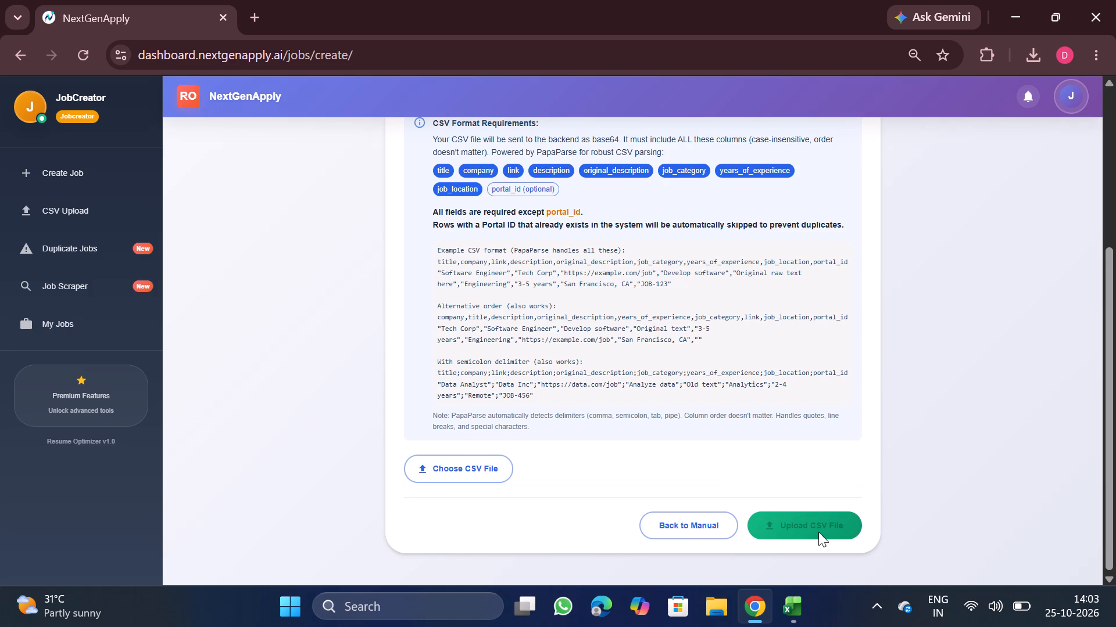
scroll(770, 494, up, 4)
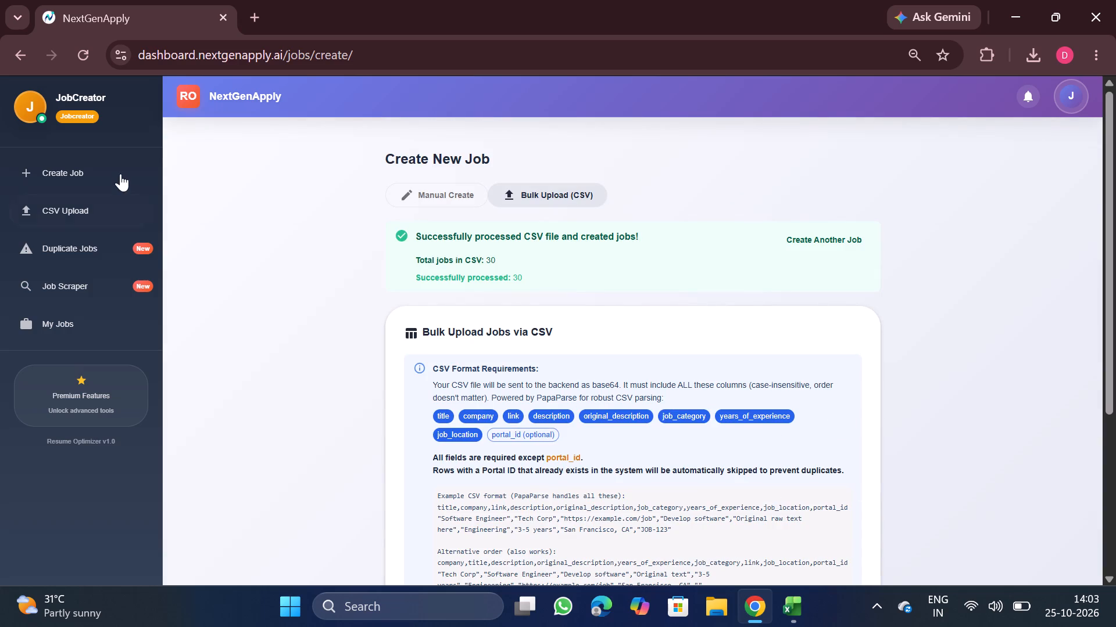
Download the processed AI ML Engineer CSV, entry #4497, from the CSV upload history and open it in Excel.
click(109, 196)
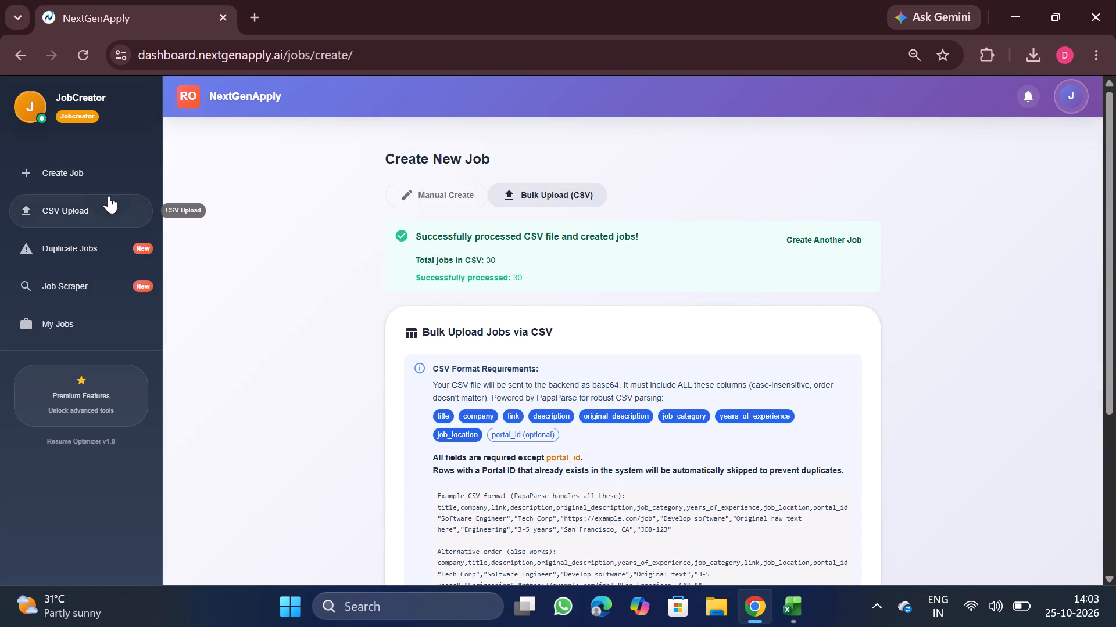
scroll(603, 291, up, 3)
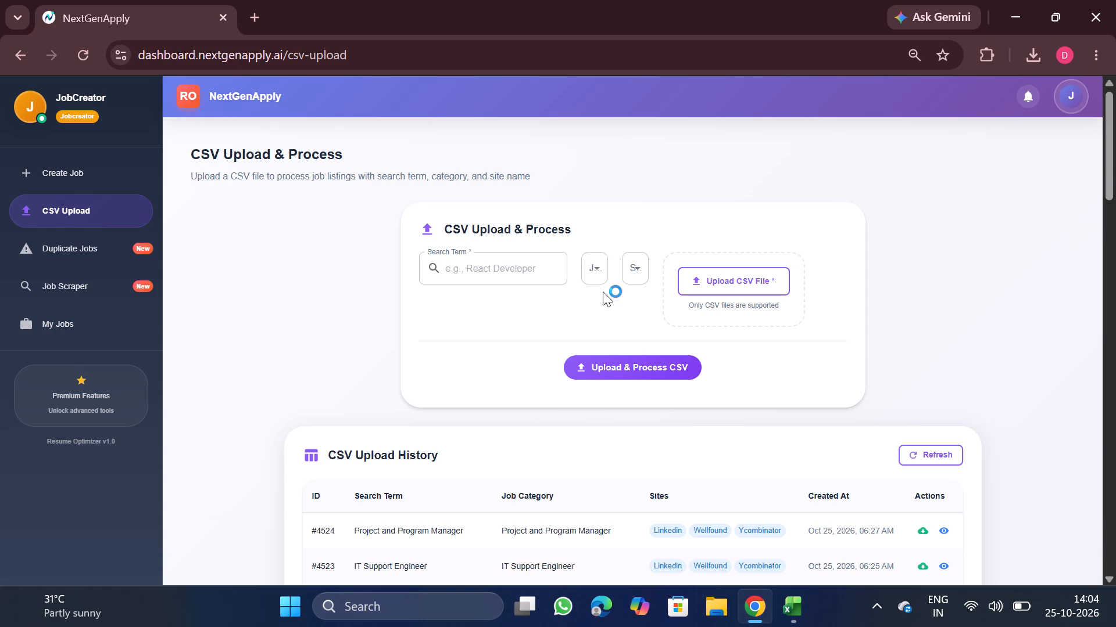
scroll(580, 387, down, 3)
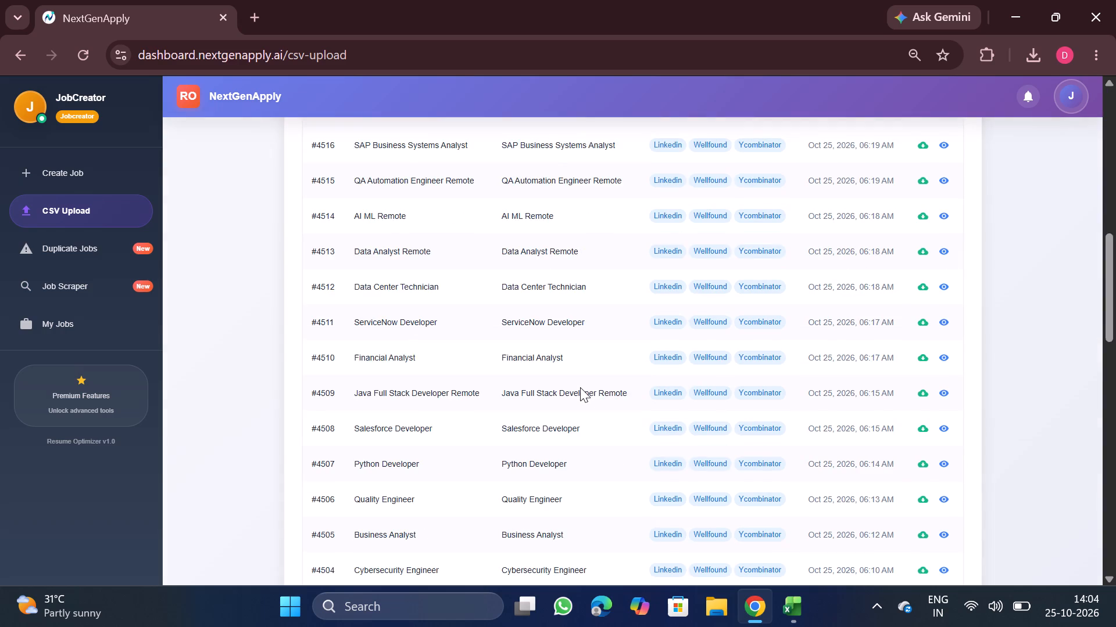
scroll(580, 387, down, 4)
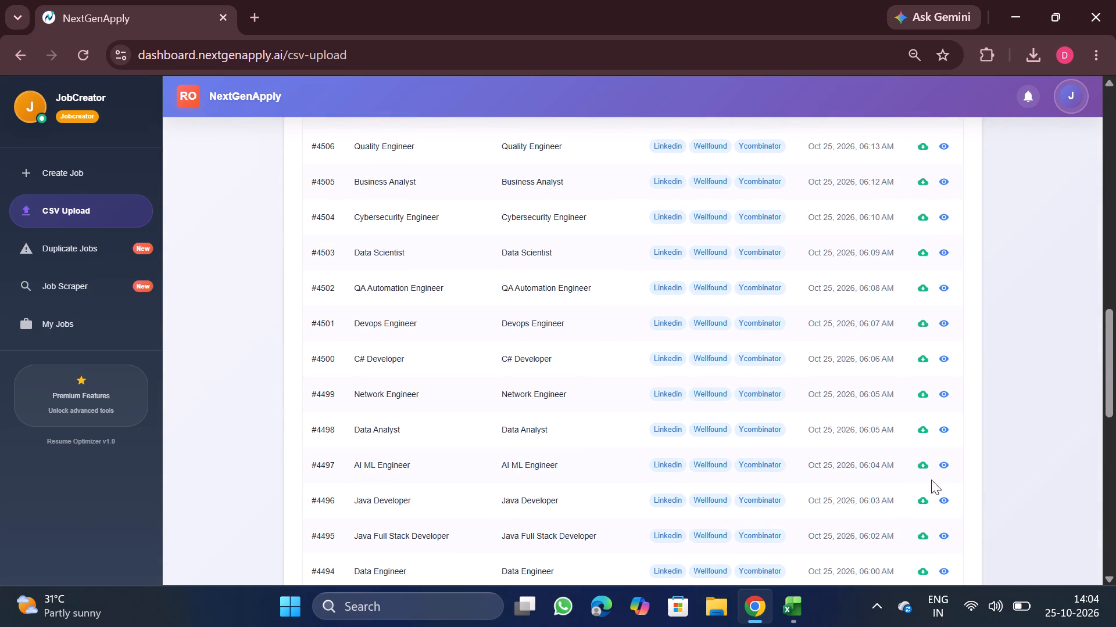
click(920, 464)
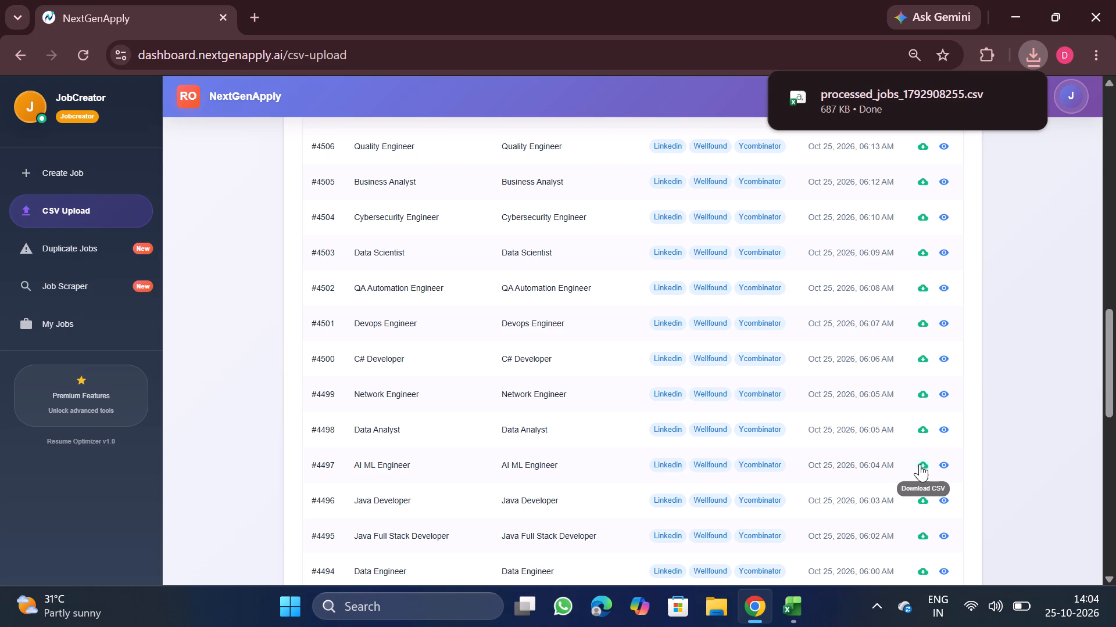
click(882, 121)
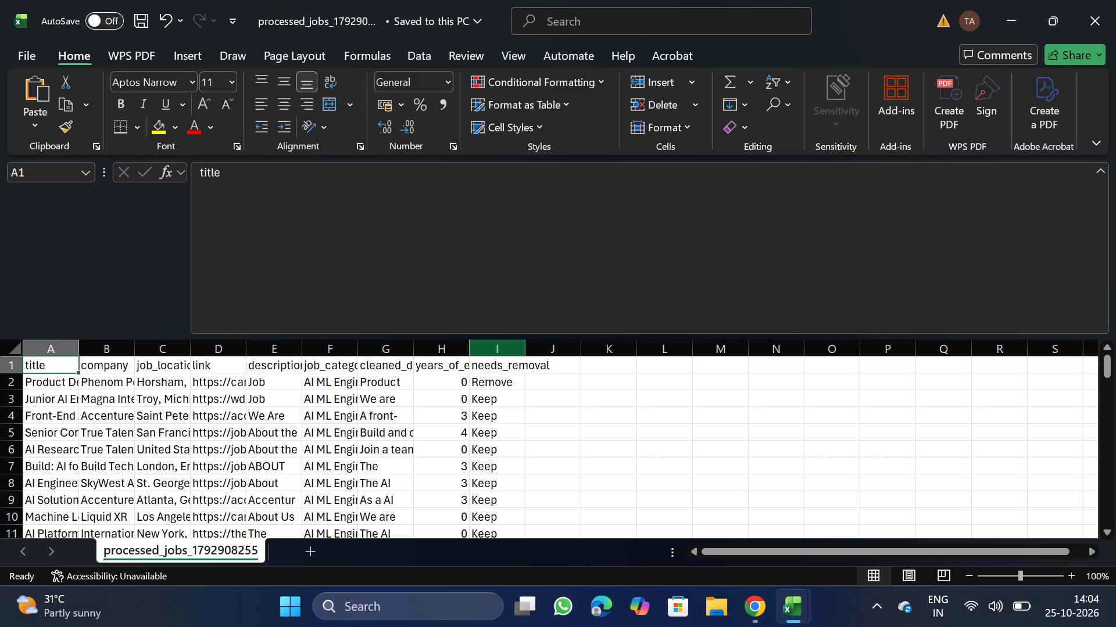
Remove duplicate rows from the whole AI ML Engineer data range, comparing only the company column.
click(278, 434)
key(ctrl+a)
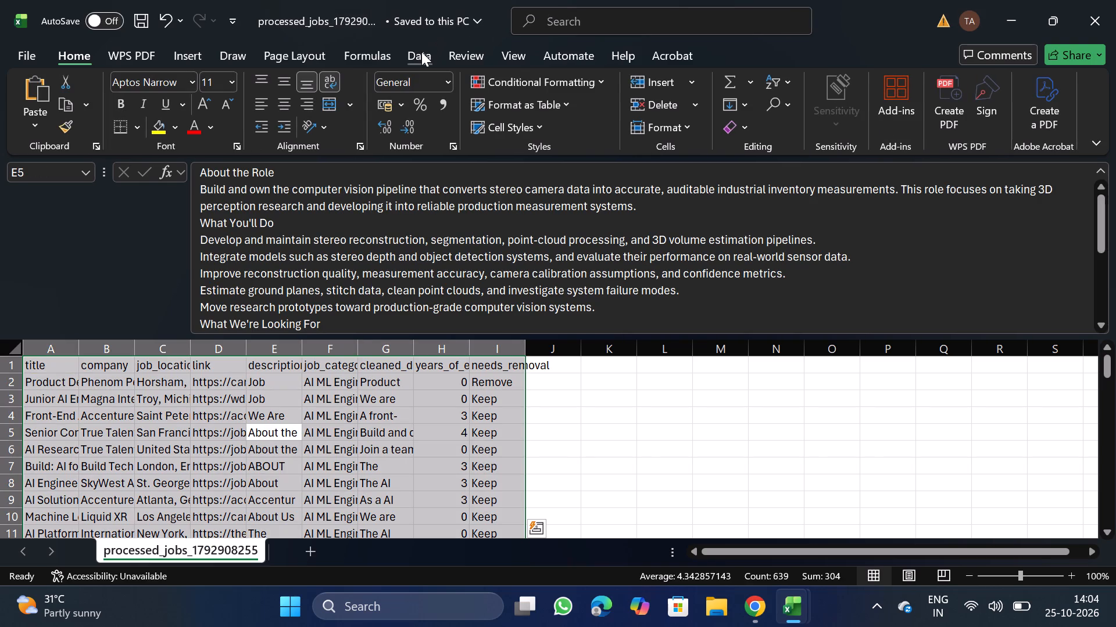
click(421, 52)
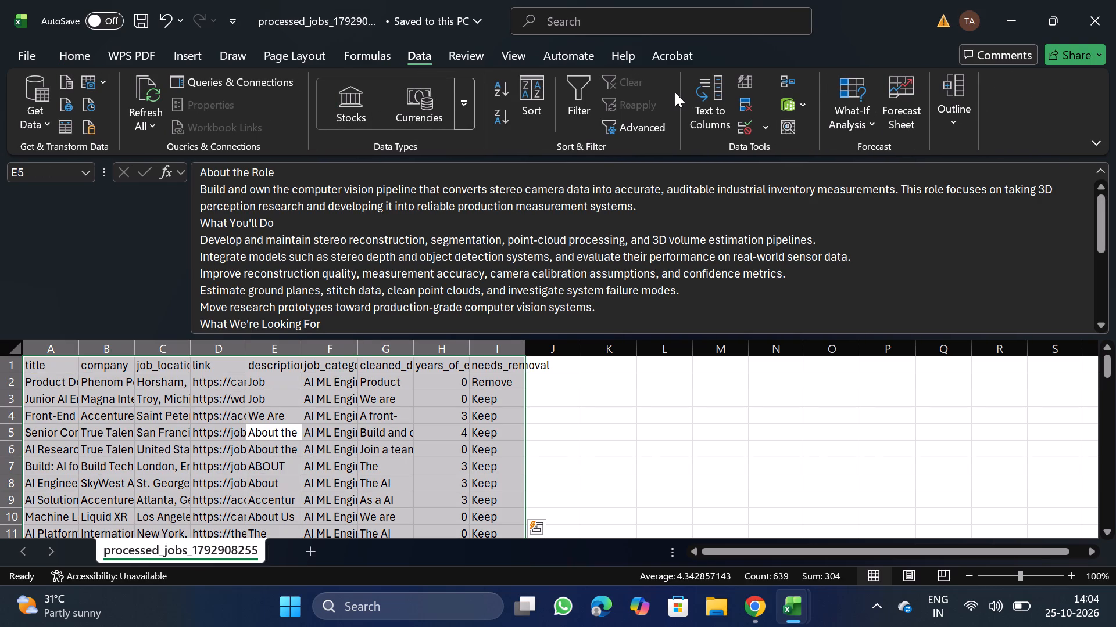
click(742, 104)
click(252, 262)
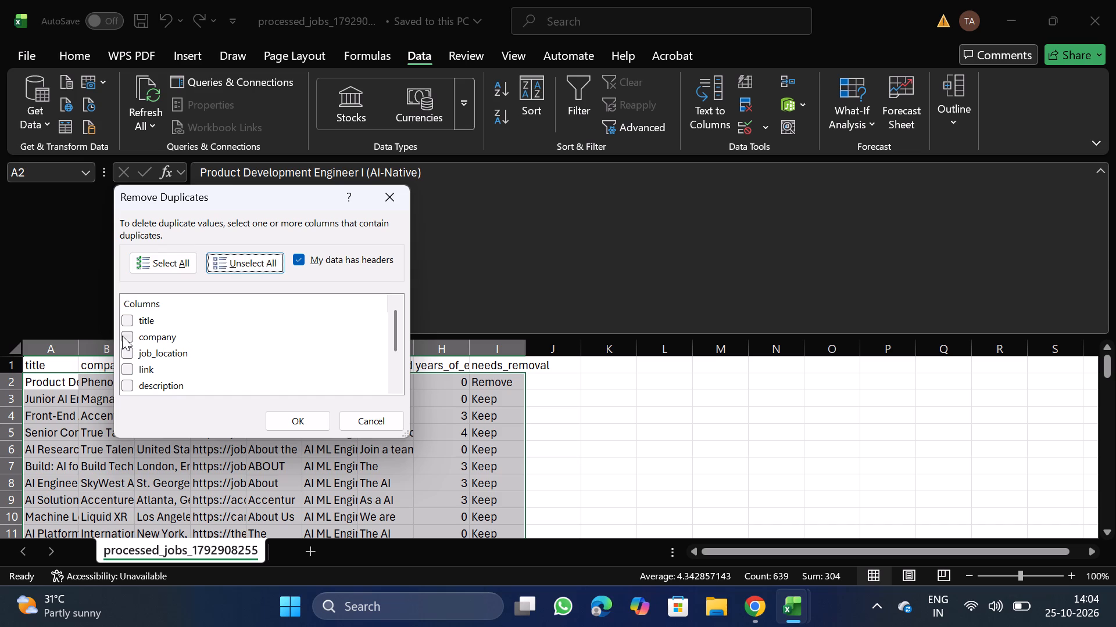
click(123, 336)
click(296, 420)
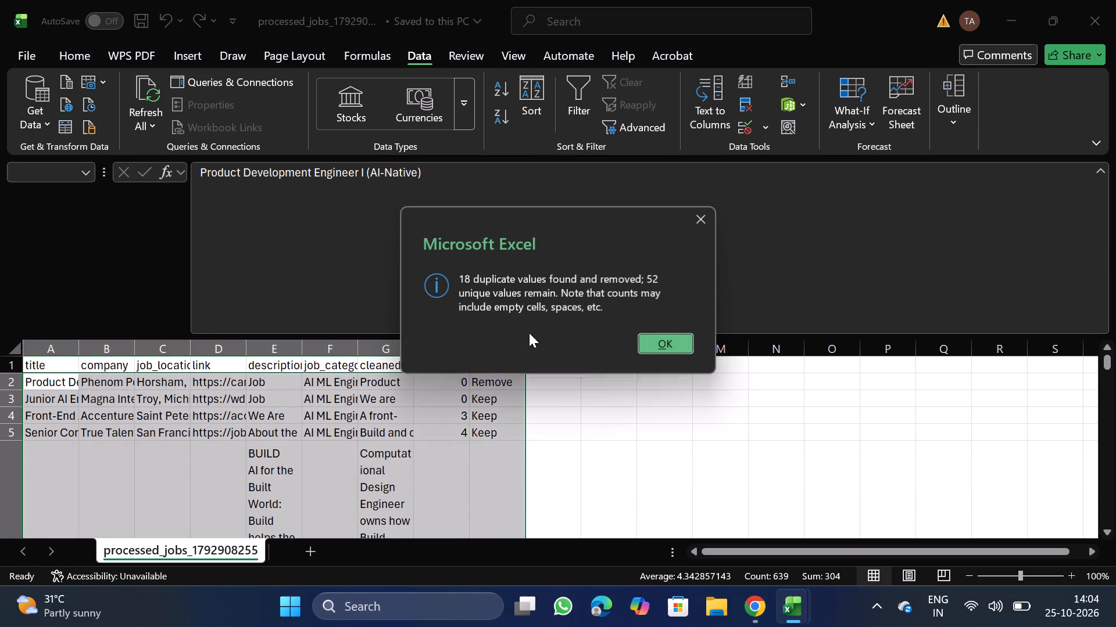
click(675, 340)
Filter the needs_removal column to exclude Keep, delete all the filtered rows below the header, and turn the filter off.
click(500, 354)
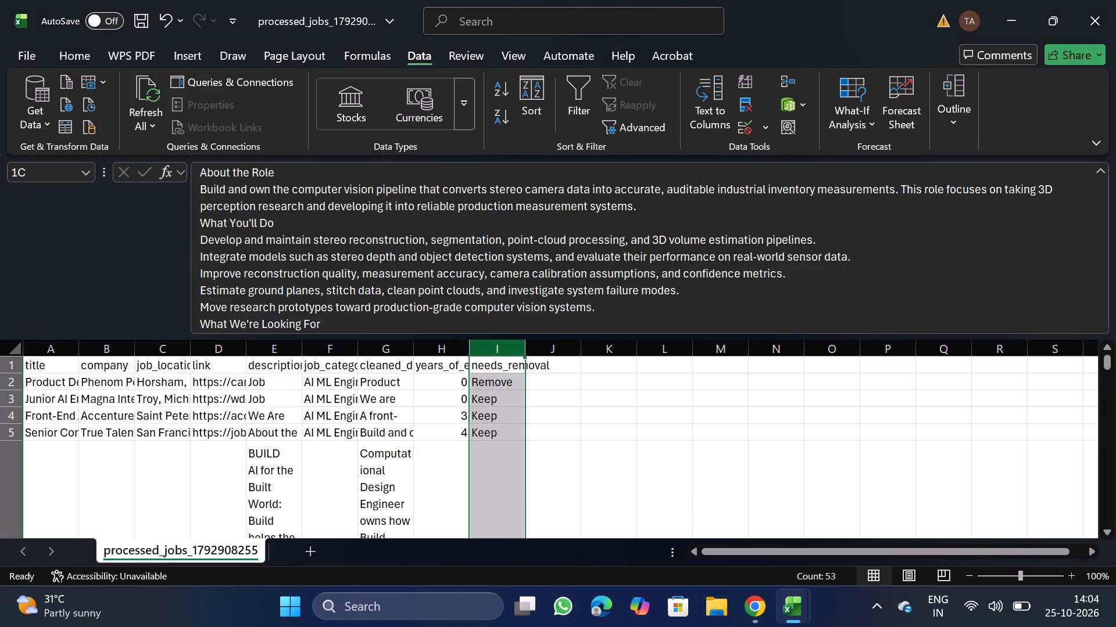
click(575, 100)
click(520, 369)
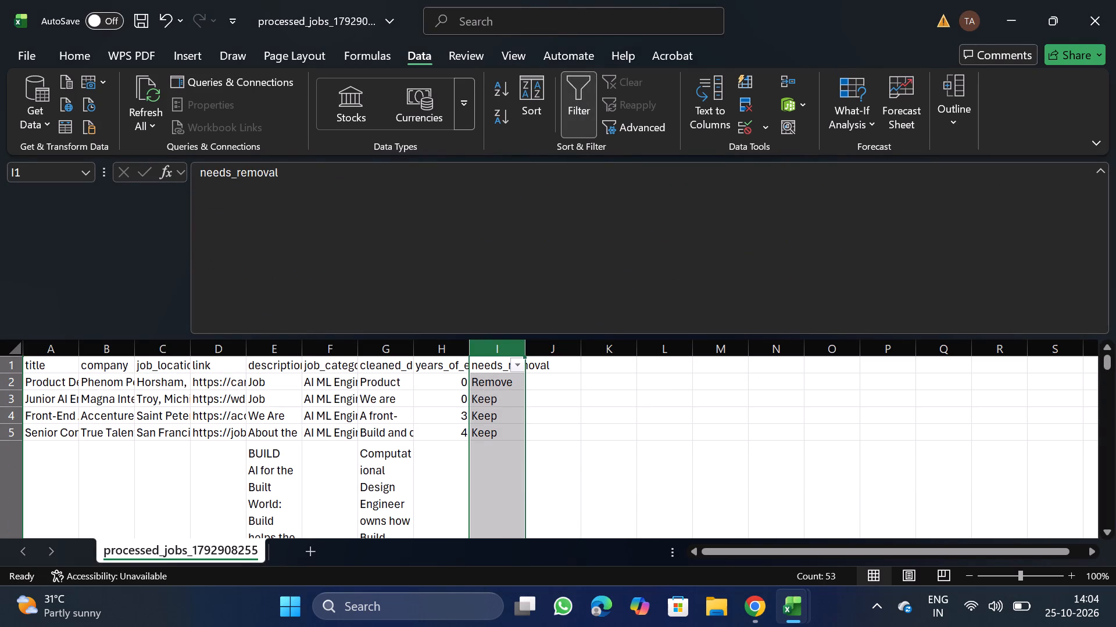
click(336, 412)
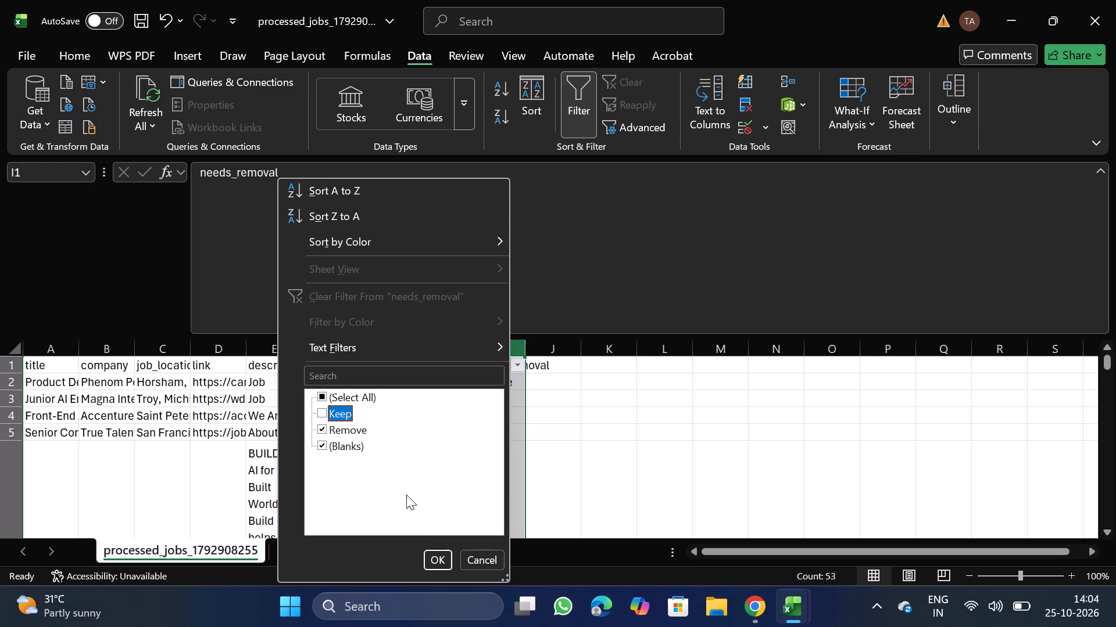
click(439, 558)
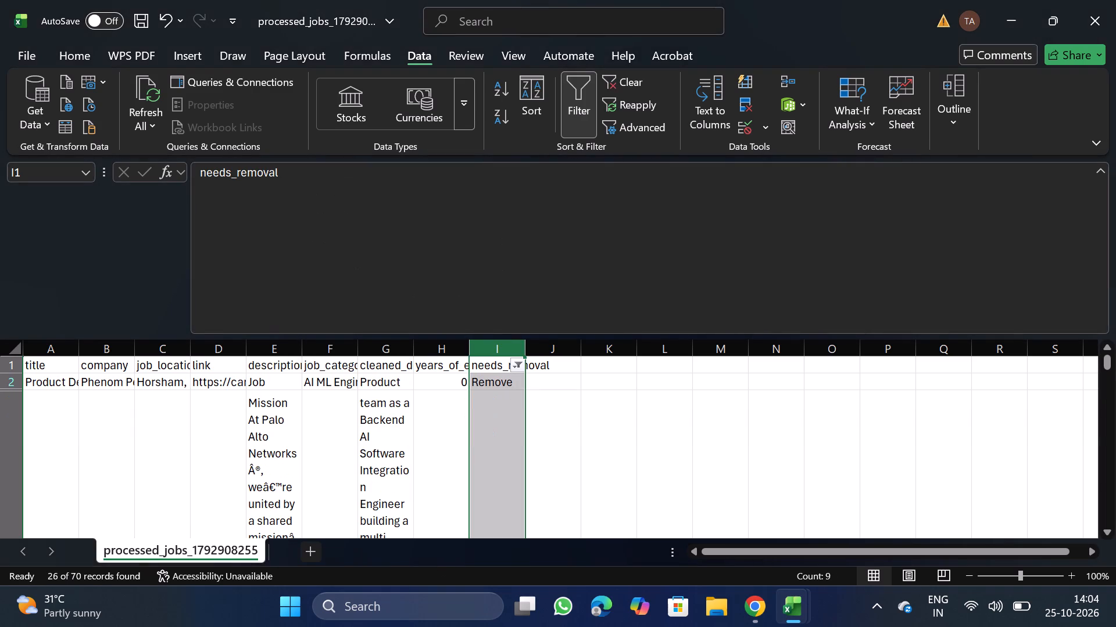
click(2, 382)
key(ctrl+shift+Down)
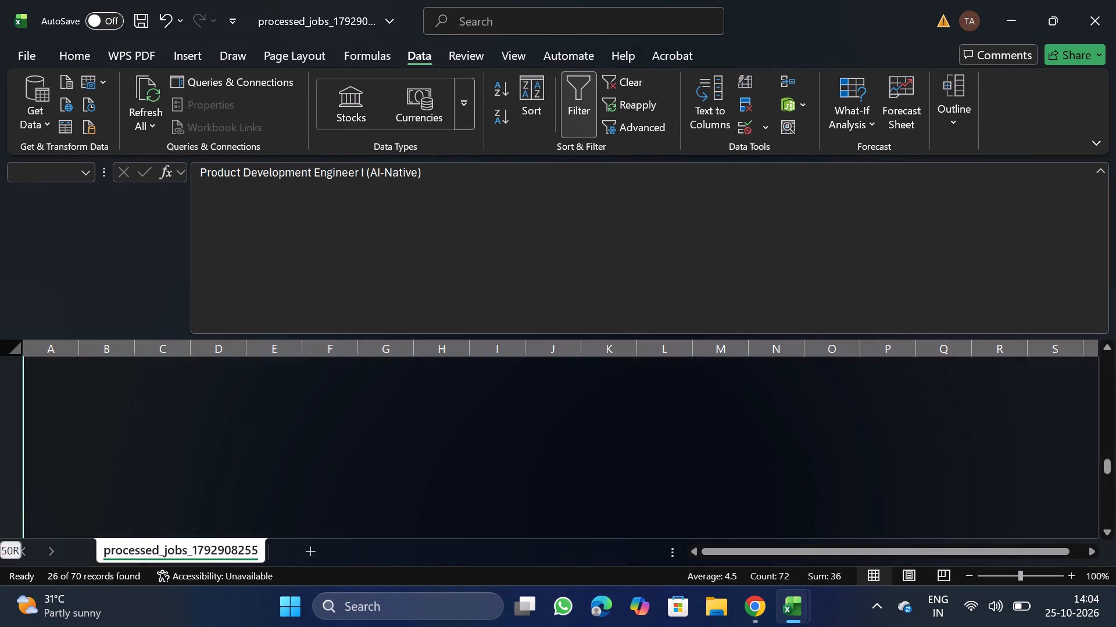
right_click(180, 428)
click(250, 280)
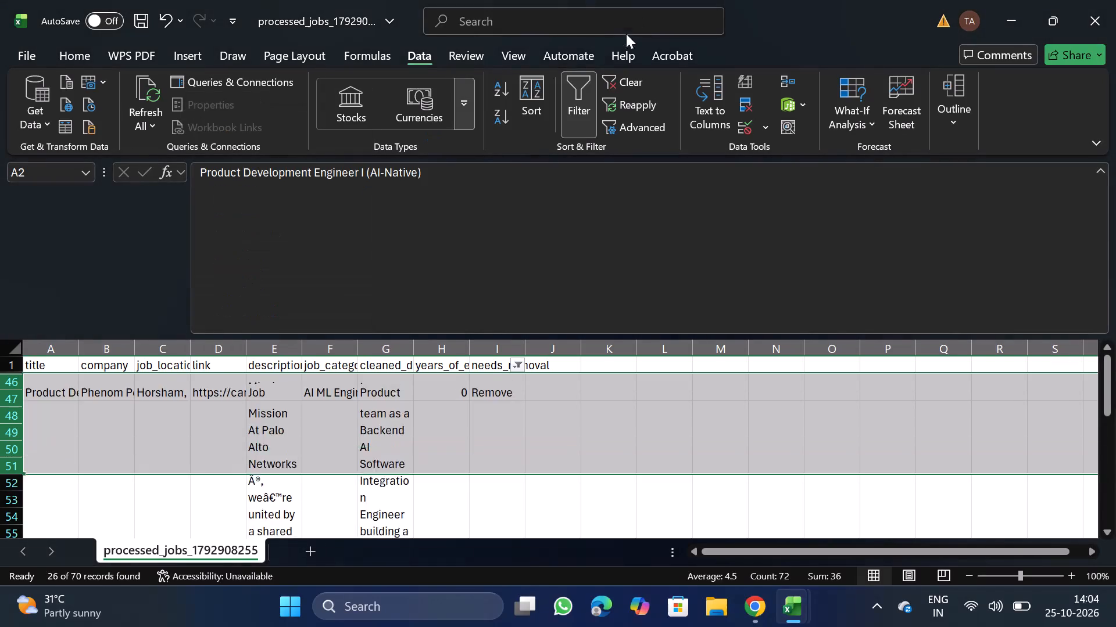
click(582, 95)
Delete the needs_removal column, I, from the sheet.
click(494, 345)
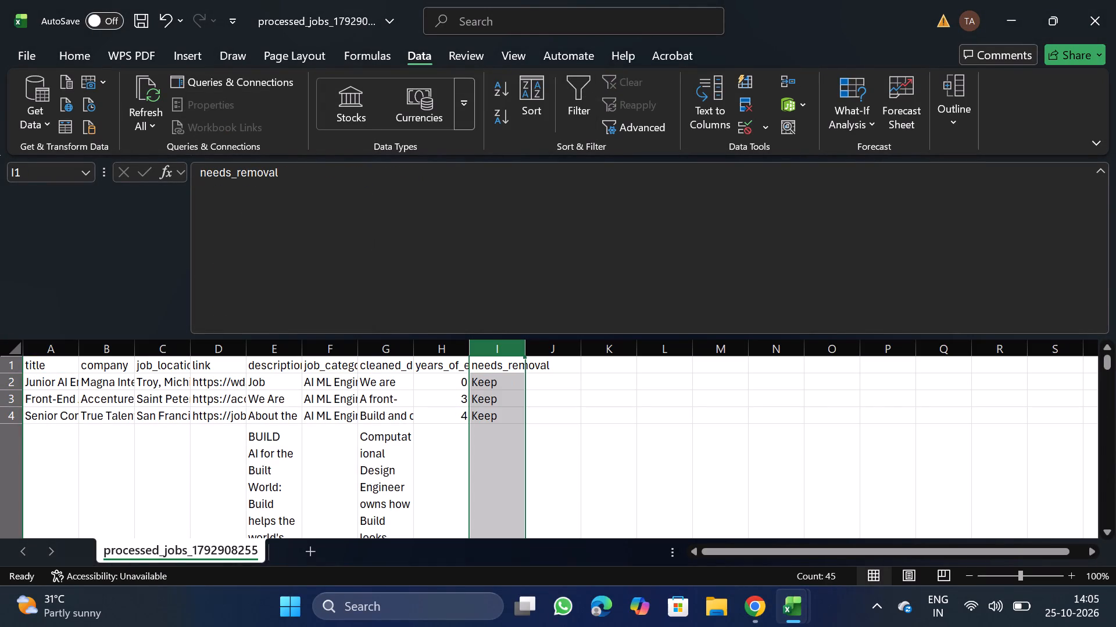
right_click(496, 433)
click(548, 297)
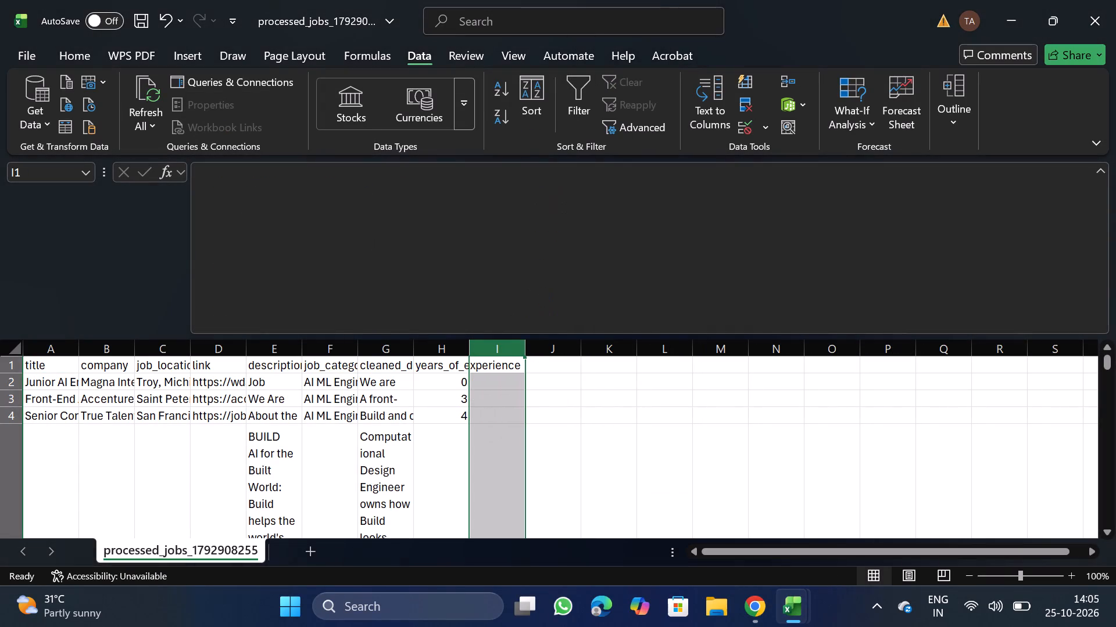
Filter years_of_experience to 8 and 12, delete all the filtered rows below the header, and turn the filter off.
click(430, 365)
click(577, 98)
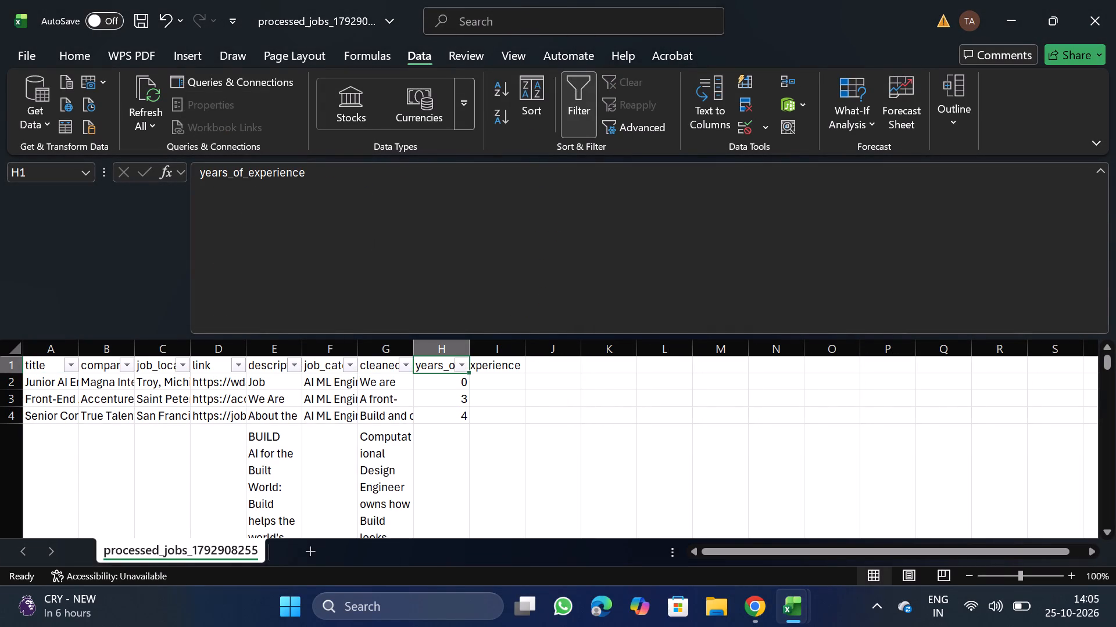
click(464, 370)
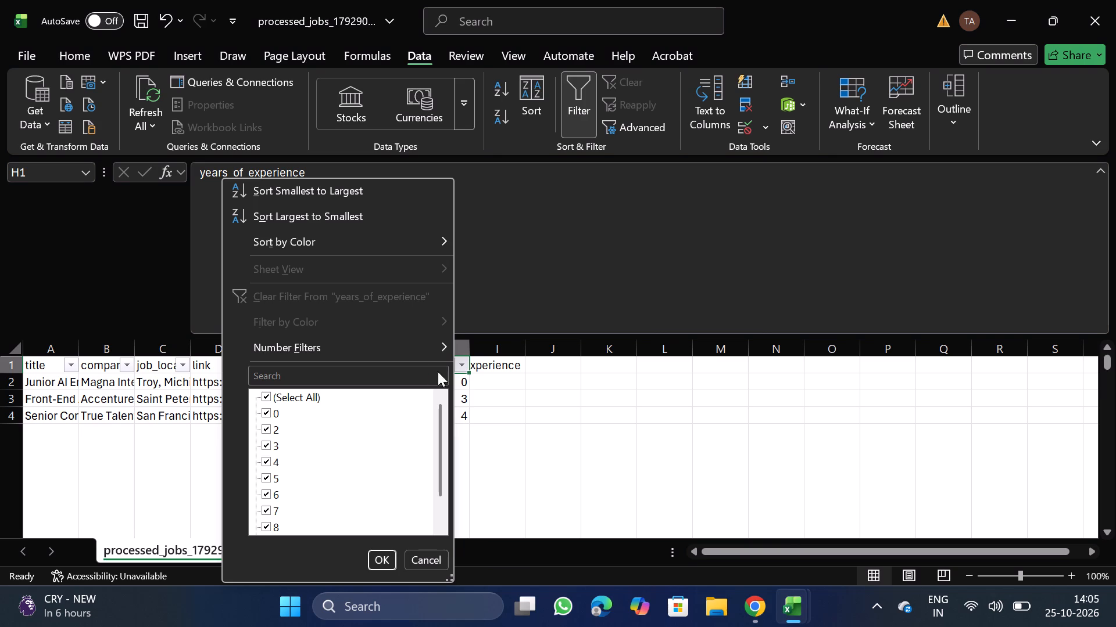
click(294, 389)
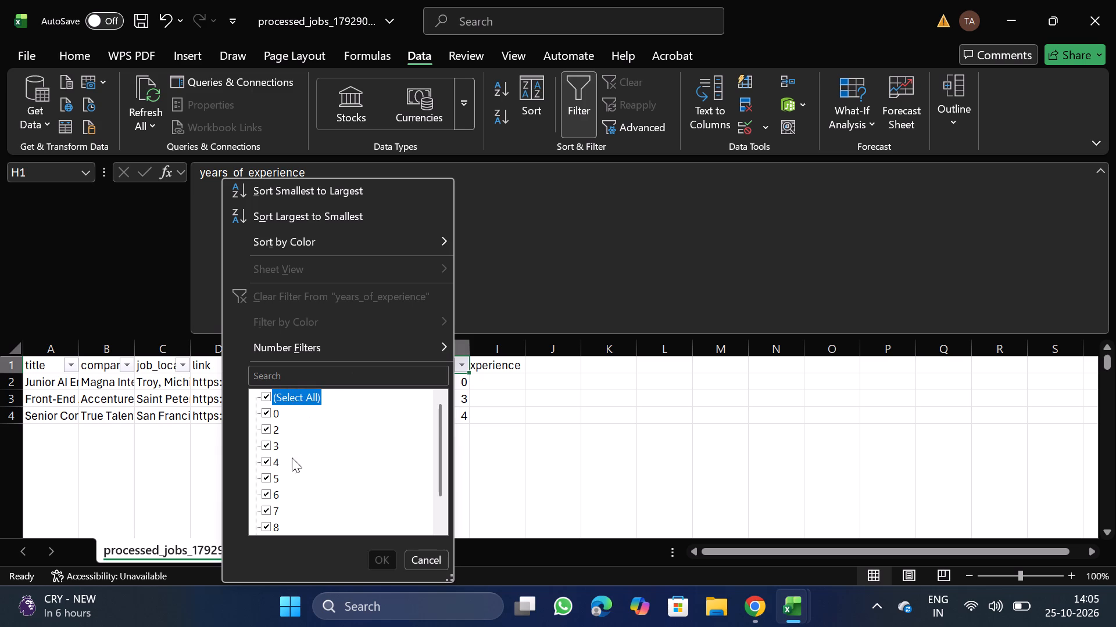
scroll(295, 468, down, 1)
click(266, 492)
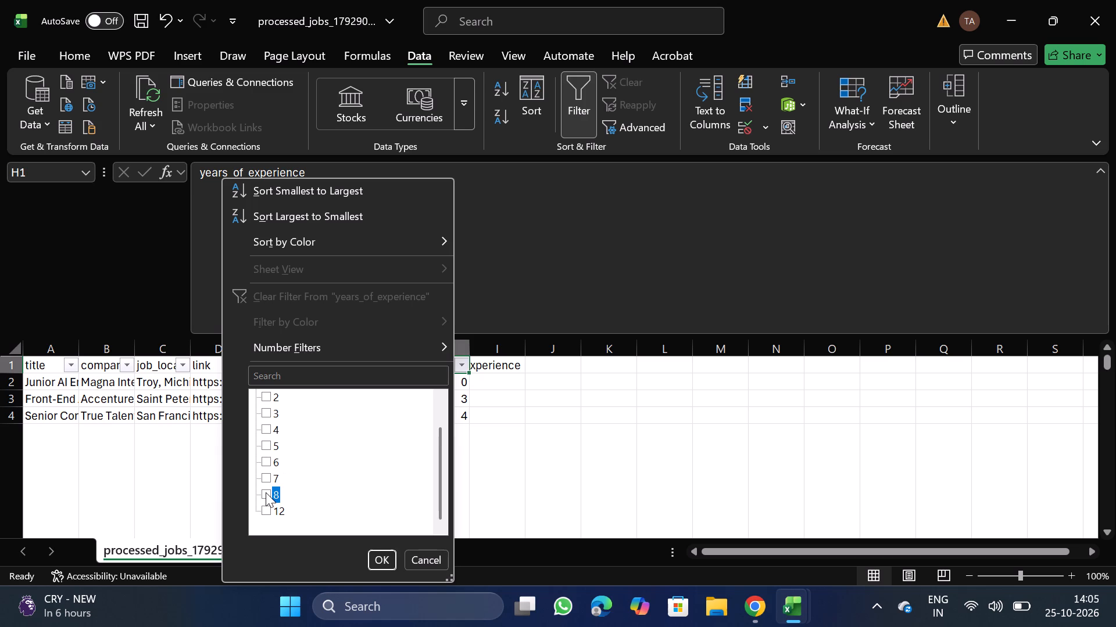
click(264, 511)
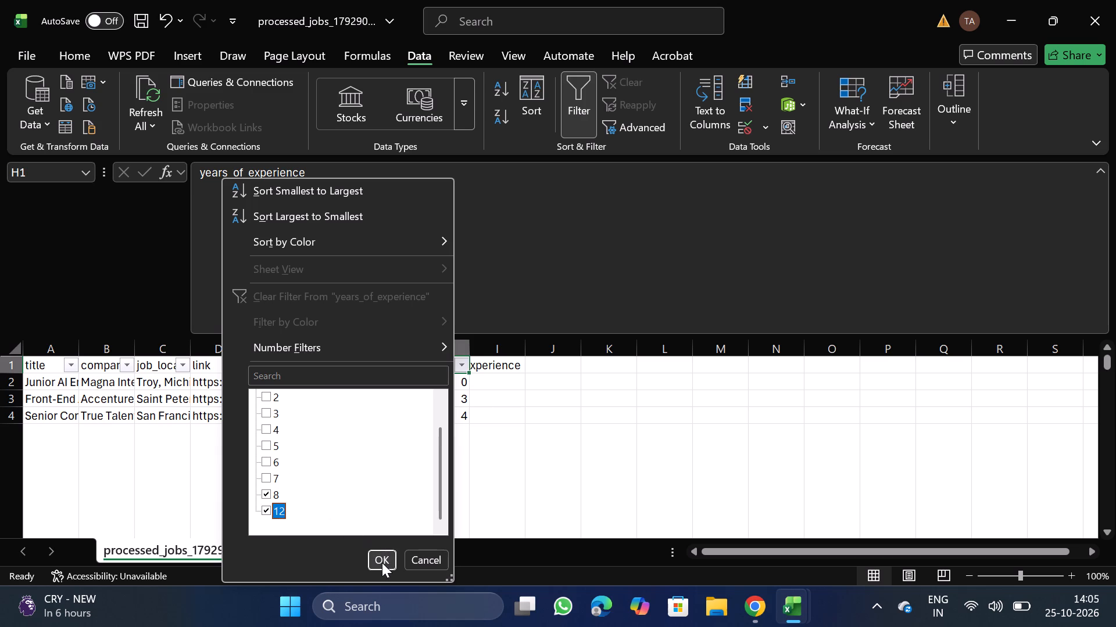
click(382, 563)
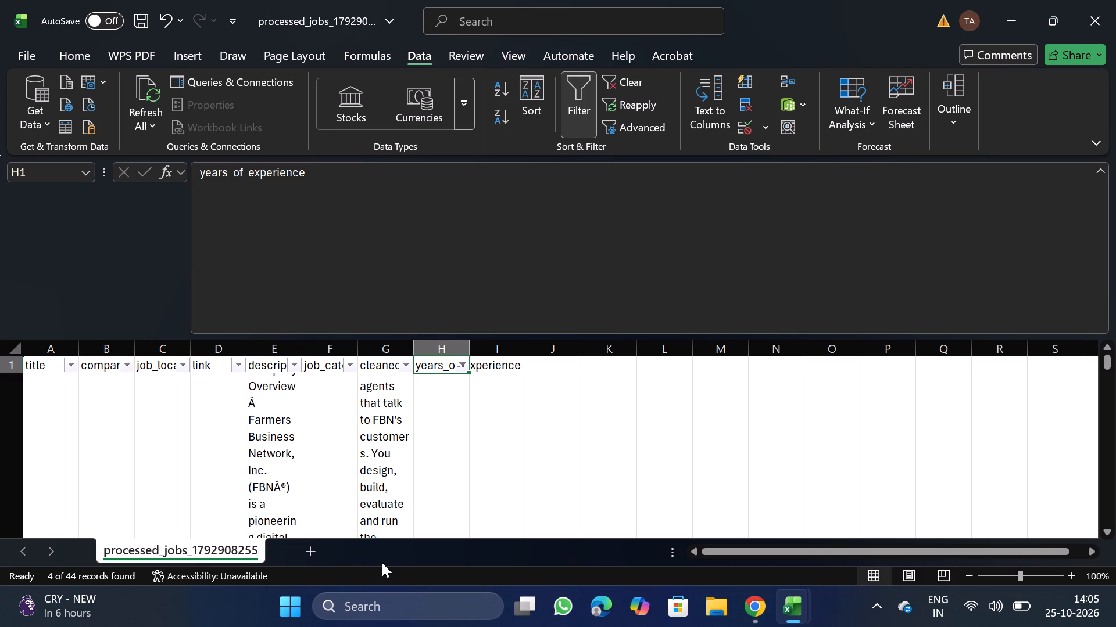
click(8, 380)
key(ctrl+shift+Down)
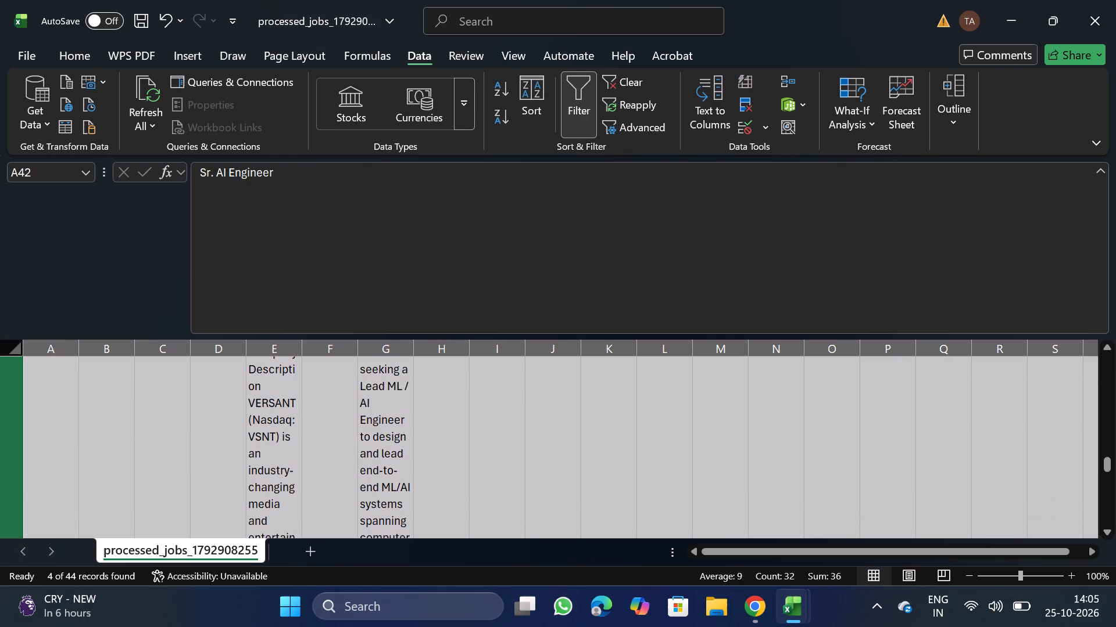
right_click(226, 457)
click(291, 311)
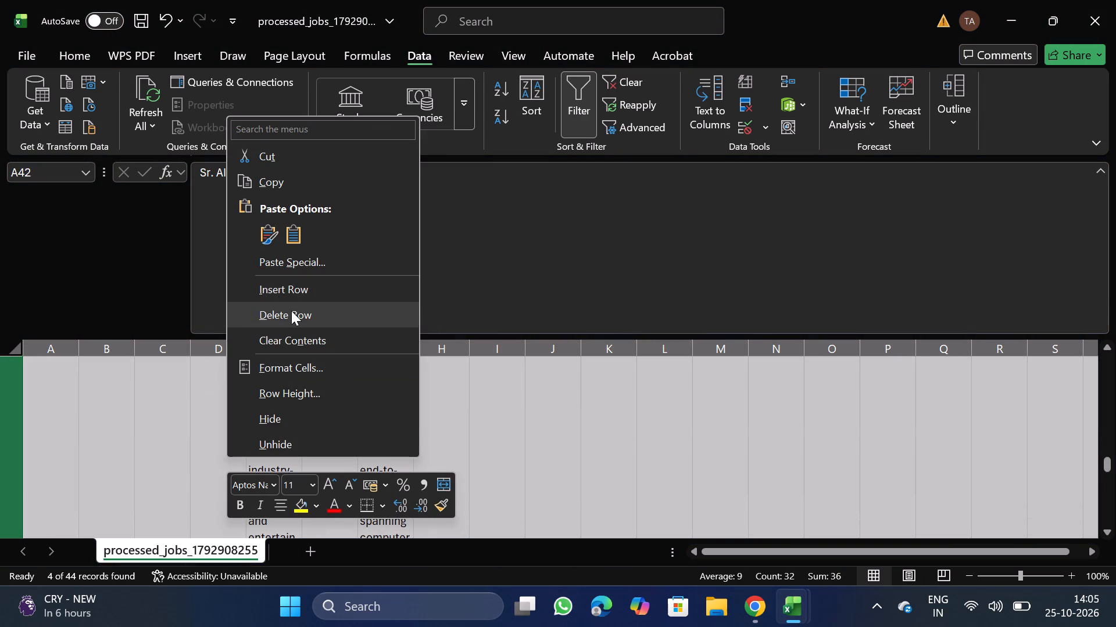
click(571, 119)
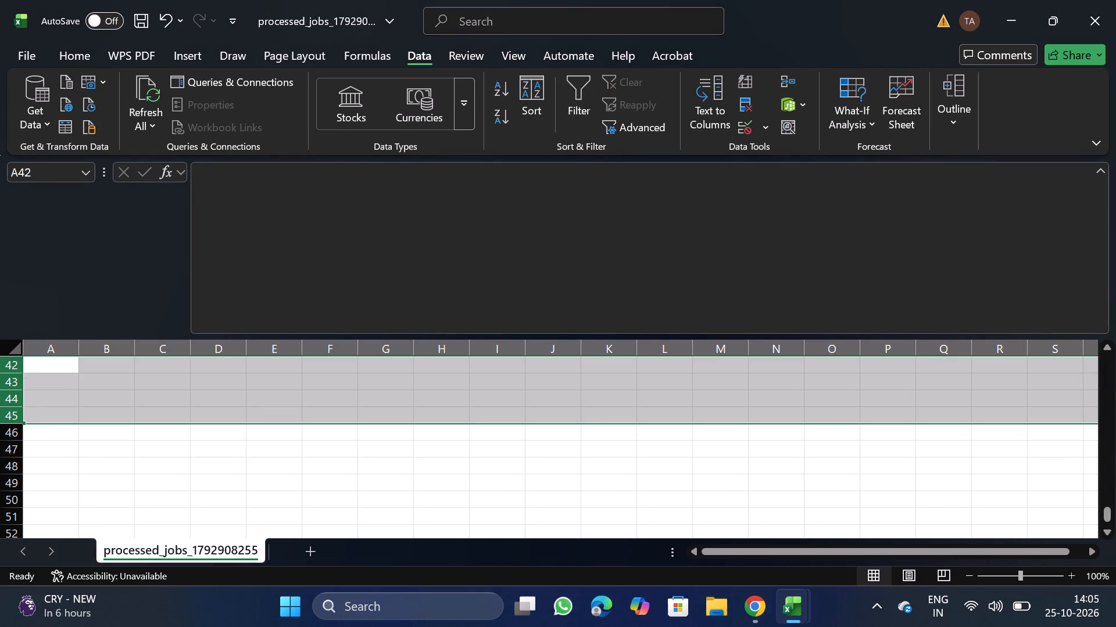
Return to the top of the sheet and select the entire job_category column, F.
scroll(532, 387, up, 18)
scroll(532, 387, up, 8)
scroll(532, 387, up, 16)
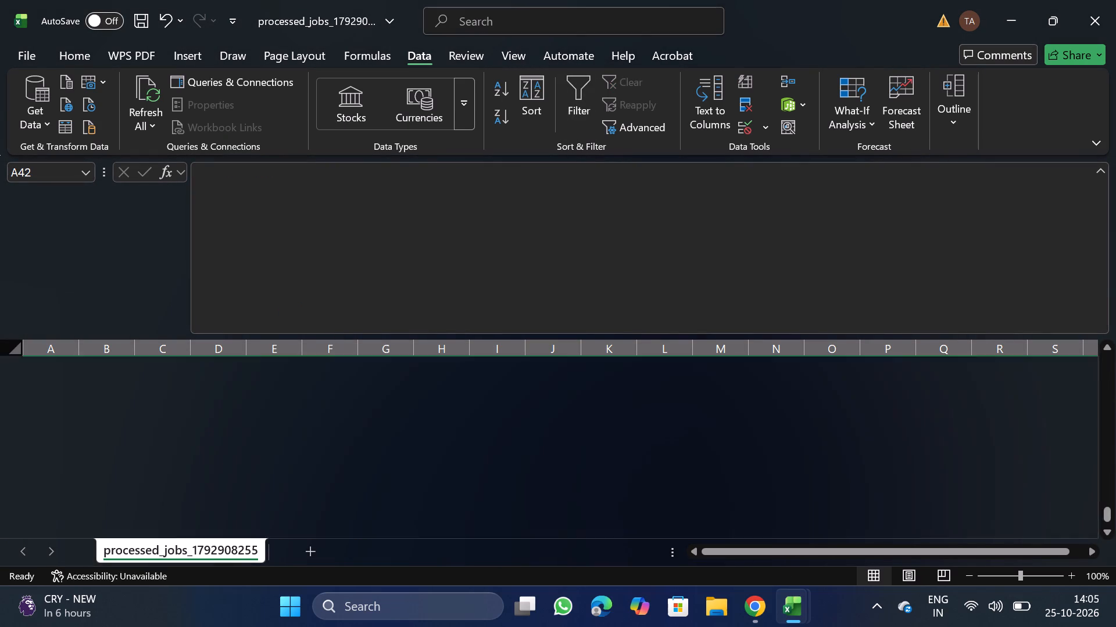
scroll(532, 387, up, 1)
drag(1115, 366, 1110, 365)
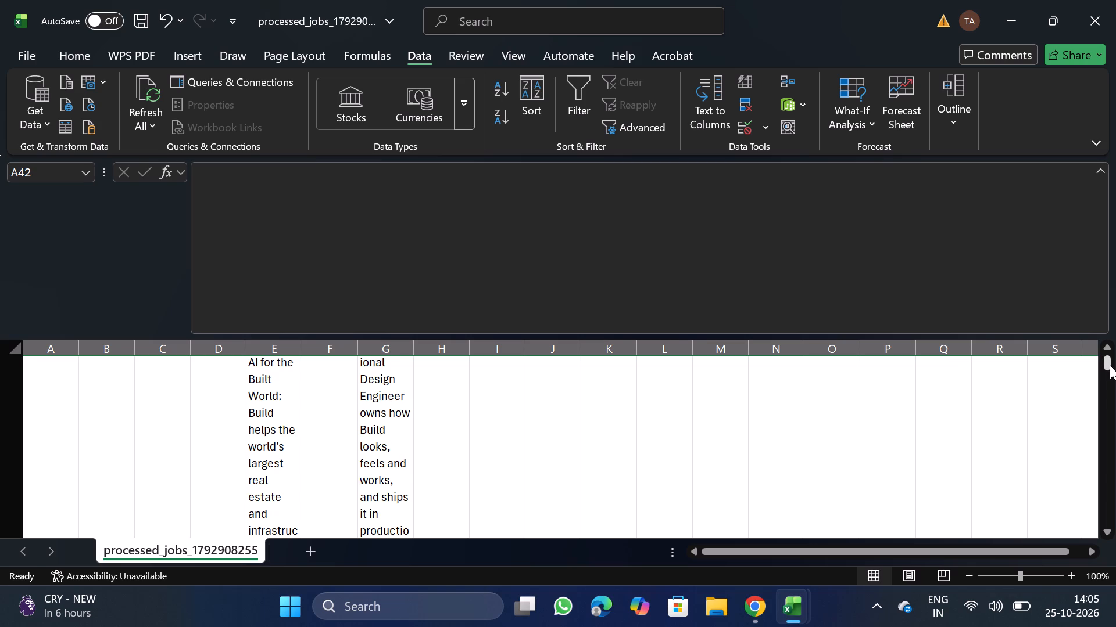
drag(1110, 365, 1108, 365)
drag(1108, 365, 1106, 287)
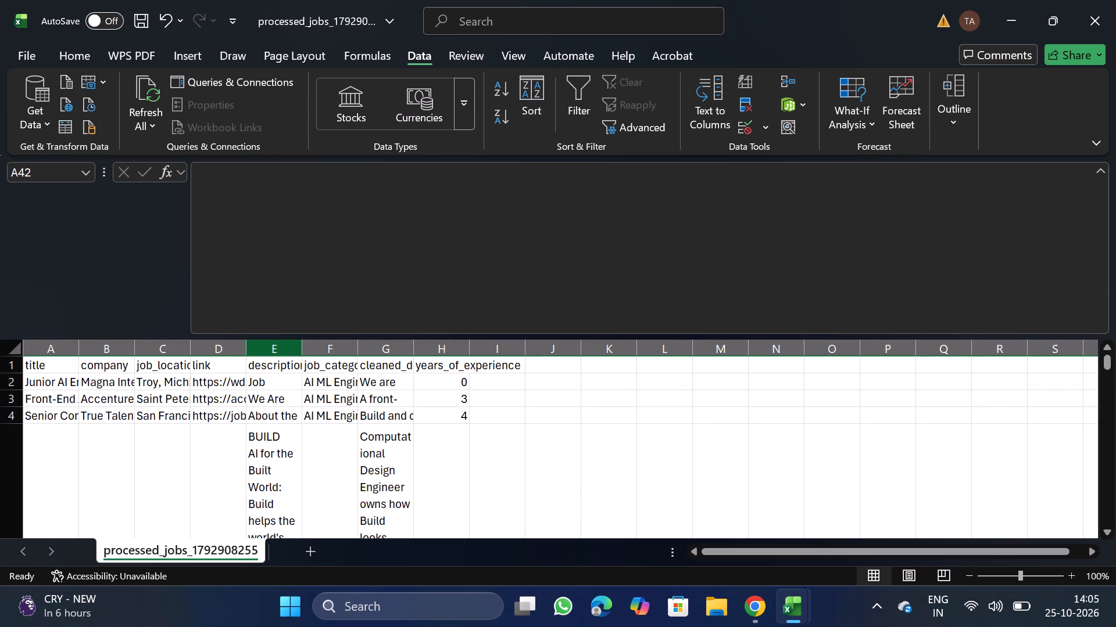
click(274, 353)
click(329, 347)
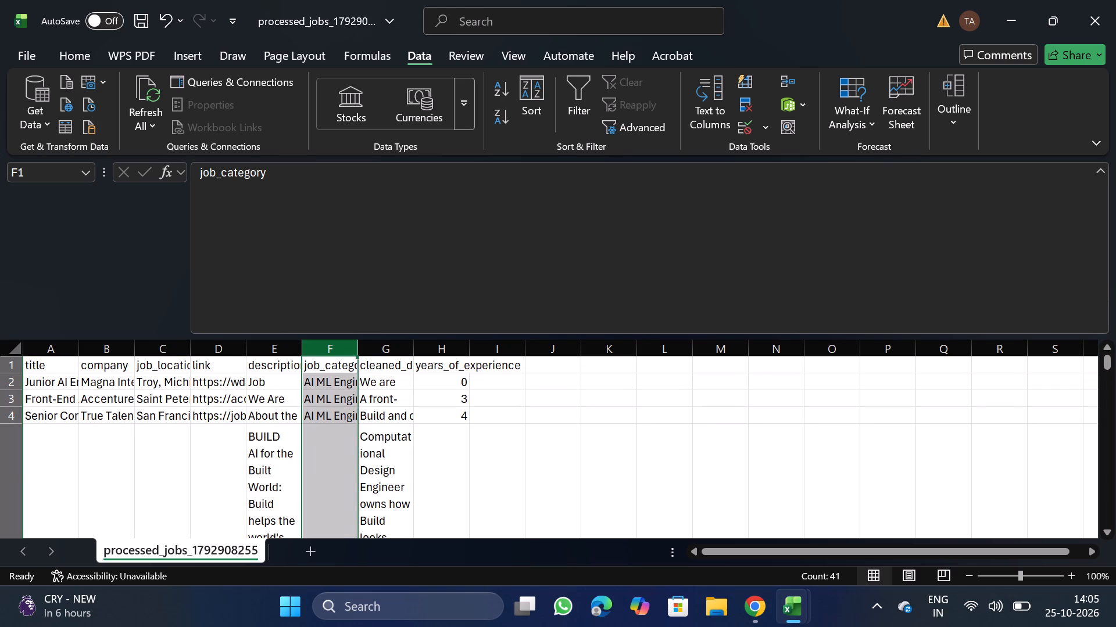